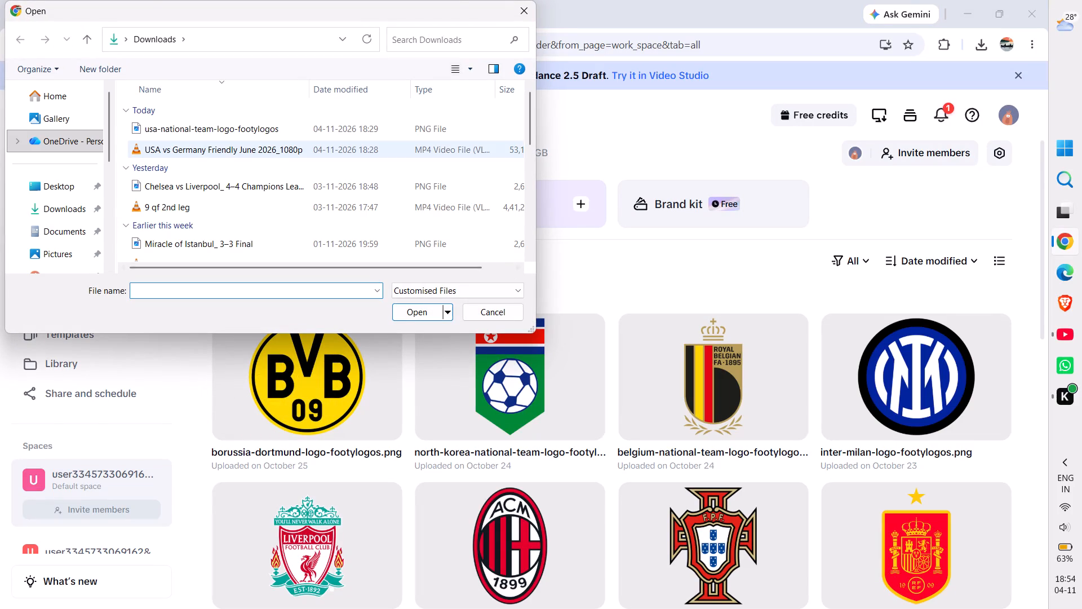
Upload the usa-national-team-logo-footylogos PNG from Downloads to the space's materials.
{"action": "double_click", "coordinate": [243, 126]}
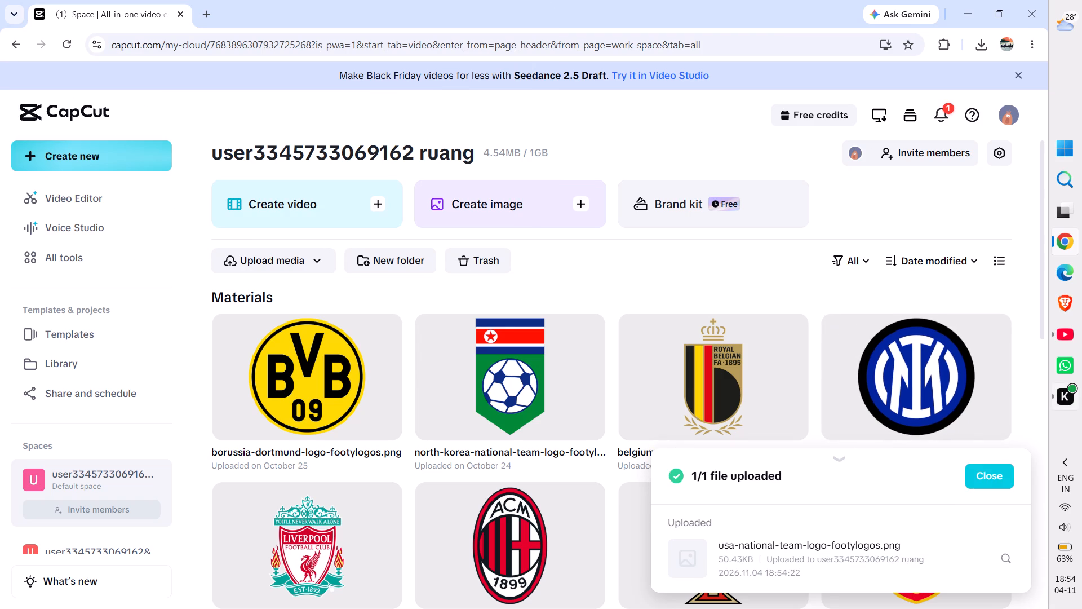
Upload the video file "USA vs Germany Friendly June 2026_1080p" from Downloads to the space's materials.
{"action": "left_click", "coordinate": [259, 263]}
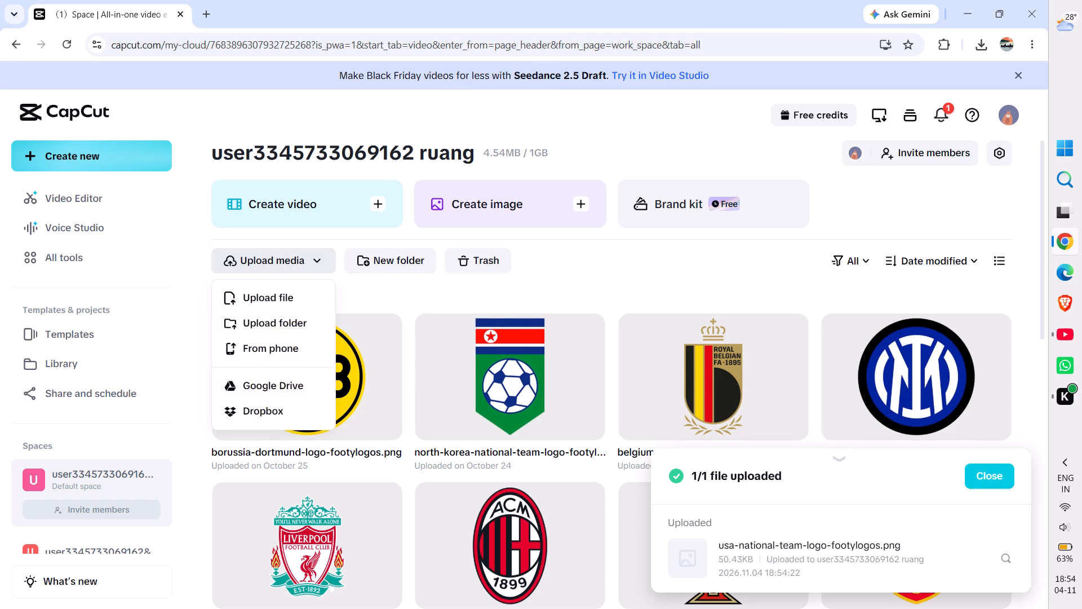
{"action": "left_click", "coordinate": [247, 294]}
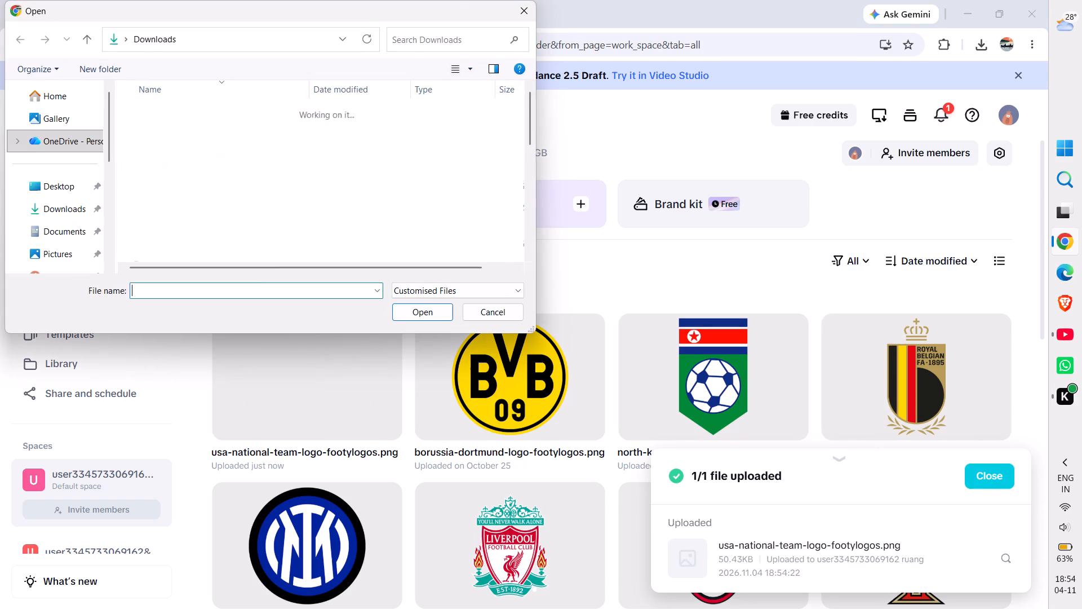
{"action": "double_click", "coordinate": [177, 147]}
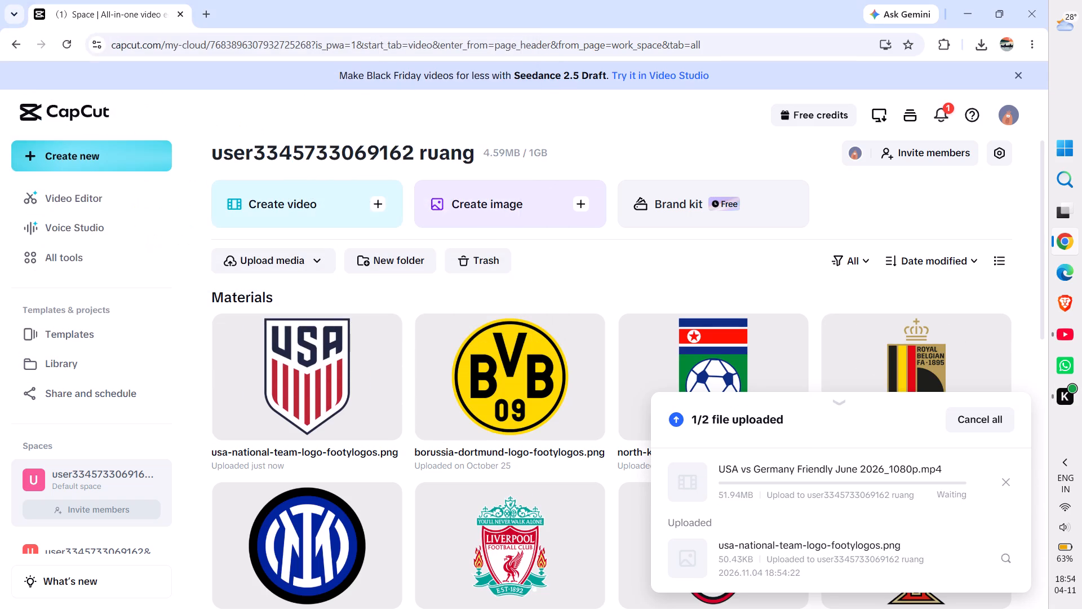
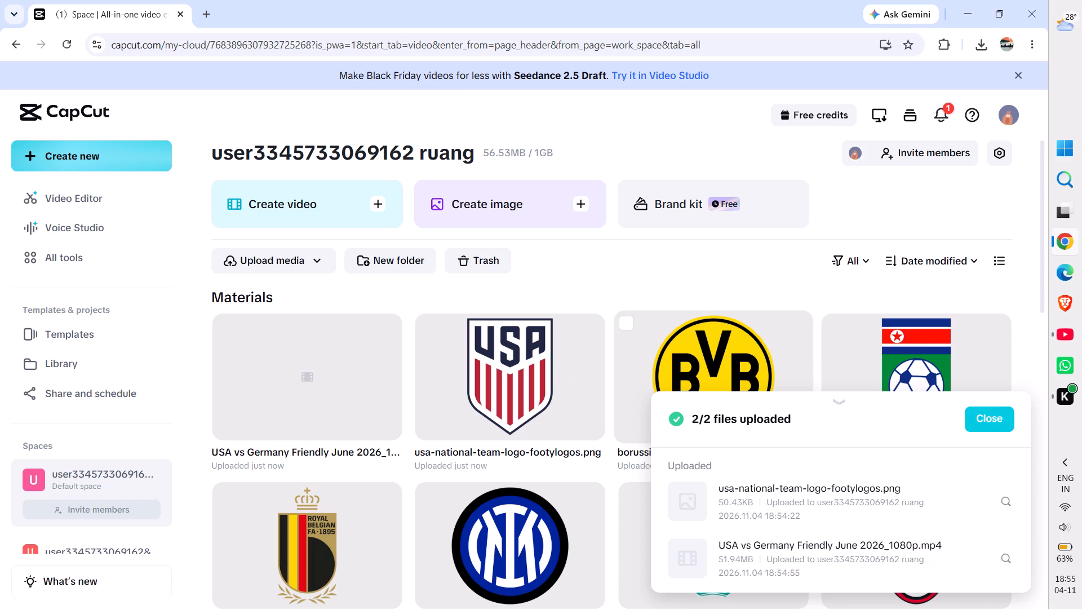
Create a new video project in the space and add the uploaded USA vs Germany match video to it.
{"action": "left_click", "coordinate": [294, 205]}
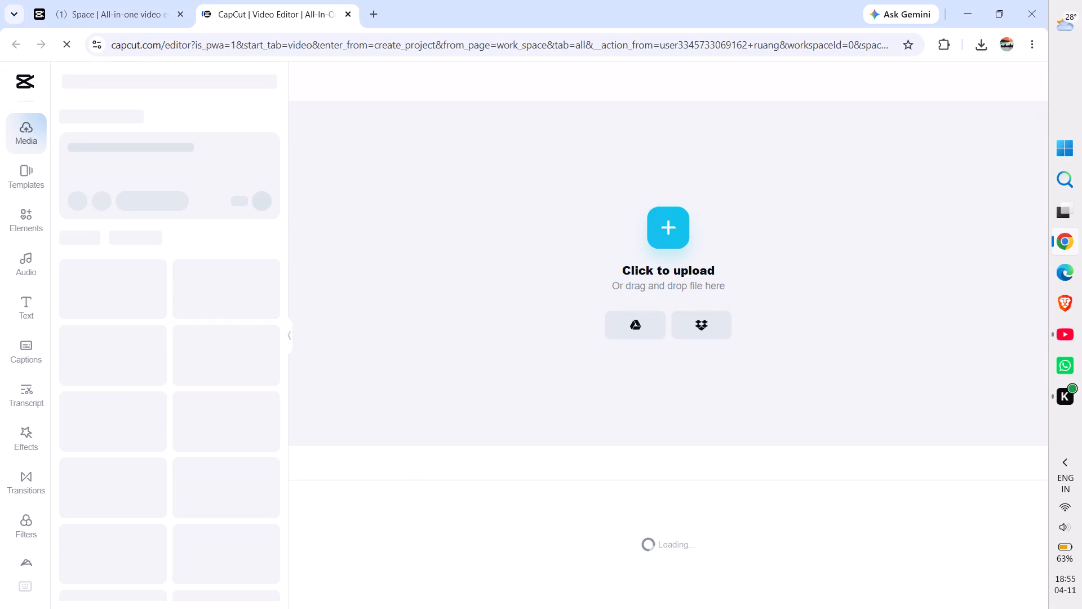
{"action": "left_click", "coordinate": [1062, 330]}
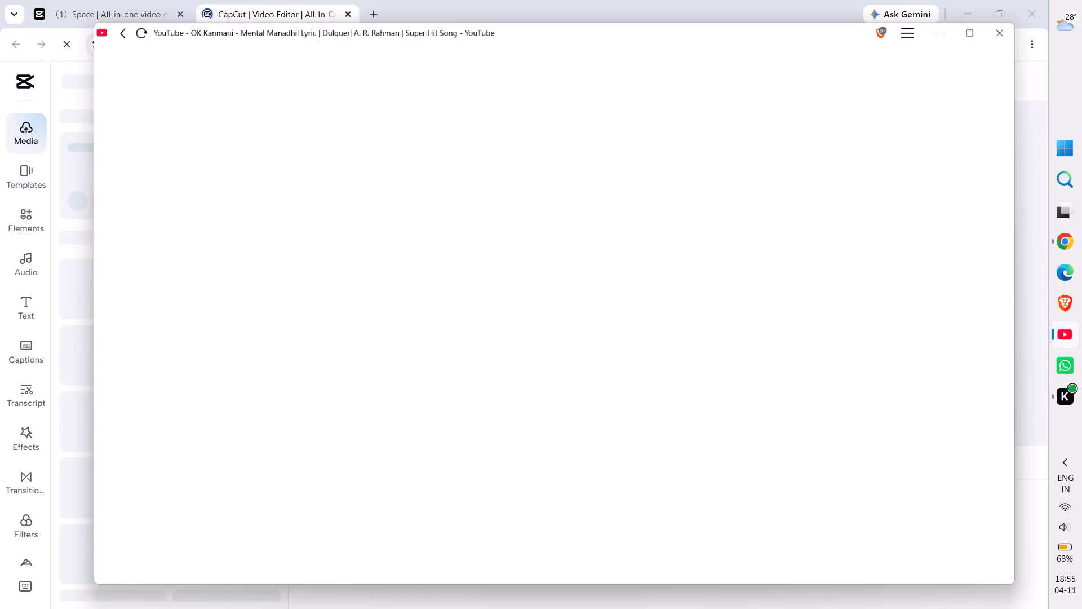
{"action": "left_click", "coordinate": [1062, 330]}
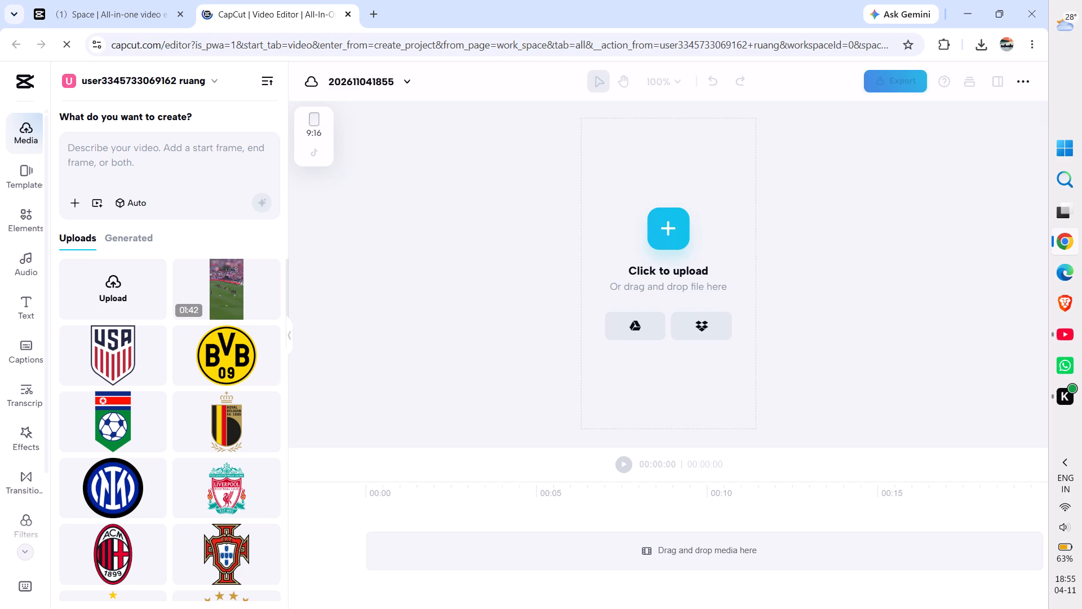
{"action": "left_click_drag", "start_coordinate": [225, 293], "coordinate": [695, 279]}
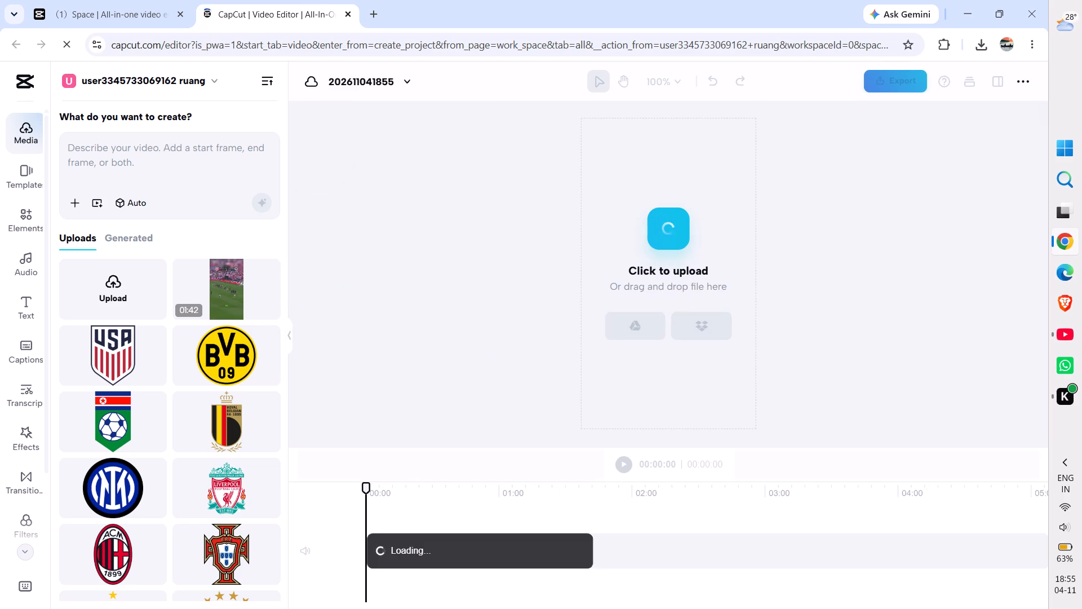
Search the web in a new tab for "usa vs germany fifa friendly 2026" and open ESPN's final score page.
{"action": "left_click", "coordinate": [370, 11]}
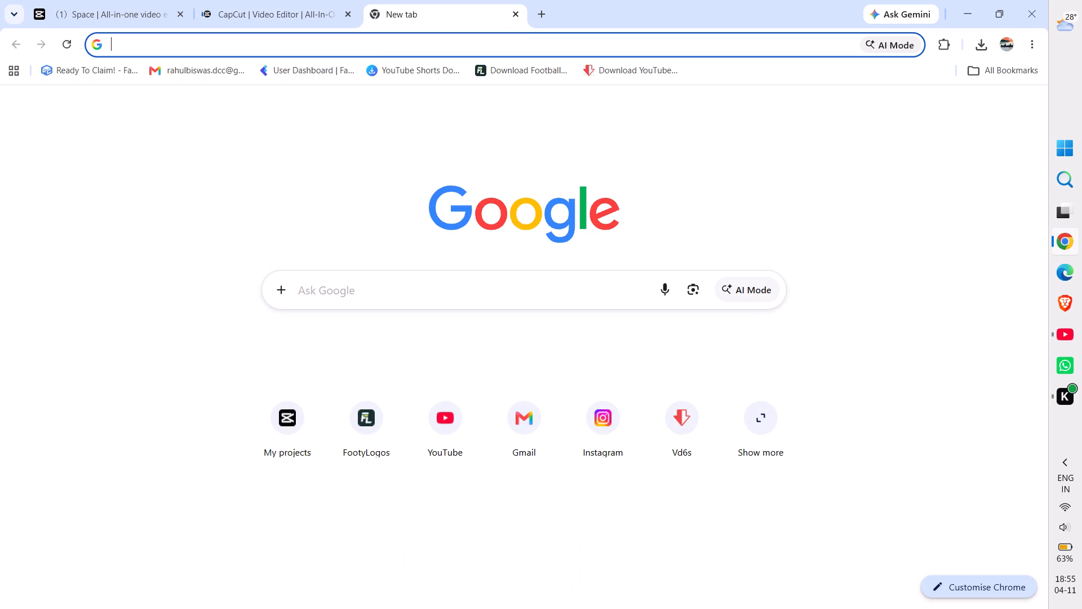
{"action": "key", "text": "f"}
{"action": "type", "text": "ifa friendly"}
{"action": "key", "text": "space"}
{"action": "type", "text": "usa vs ger"}
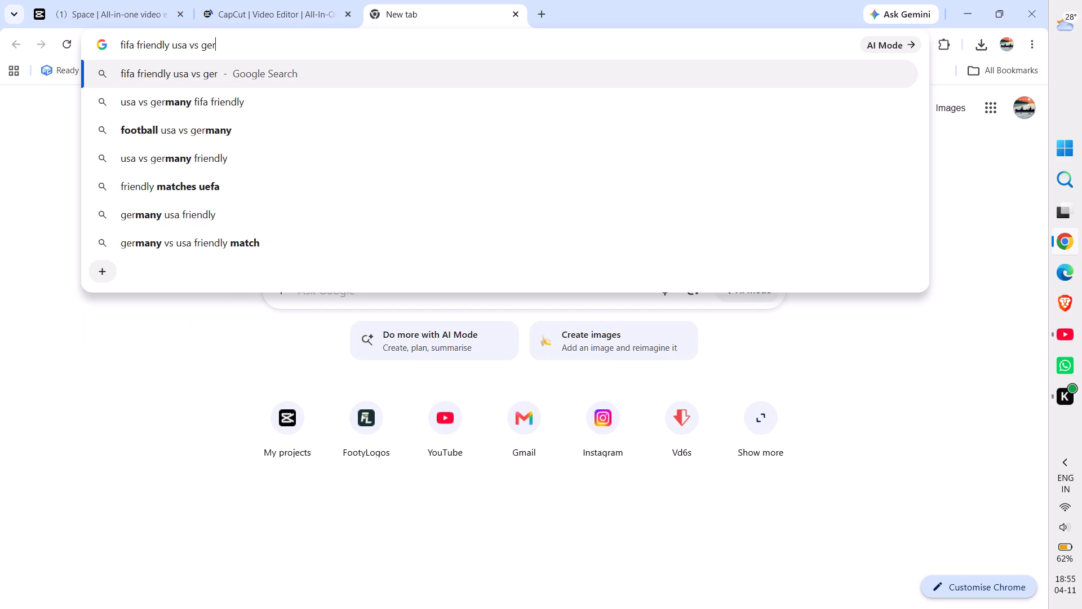
{"action": "key", "text": "Down"}
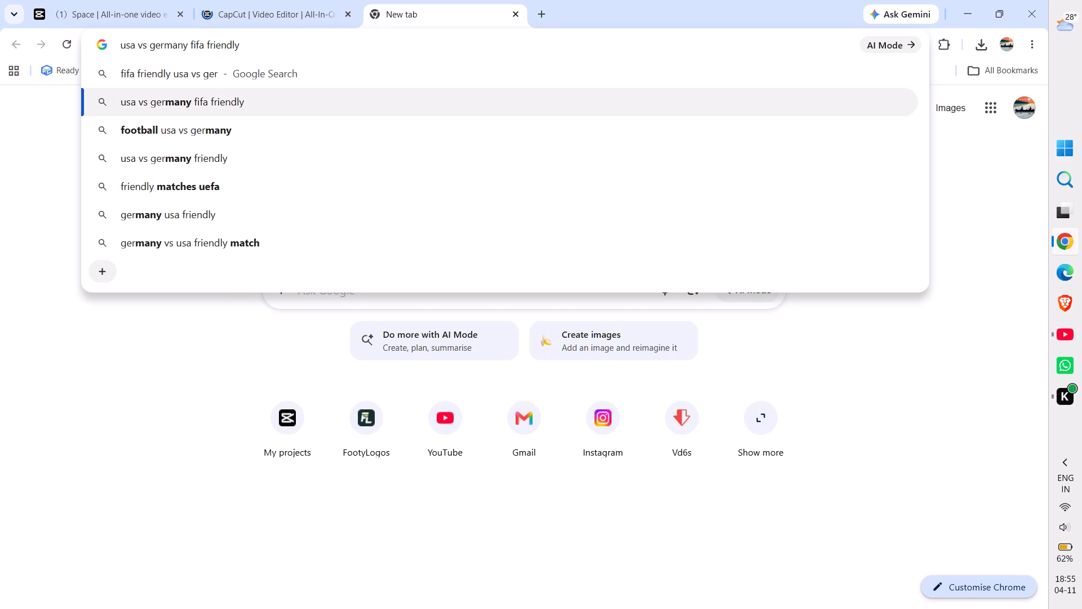
{"action": "key", "text": "space"}
{"action": "type", "text": "202"}
{"action": "key", "text": "6"}
{"action": "key", "text": "Return"}
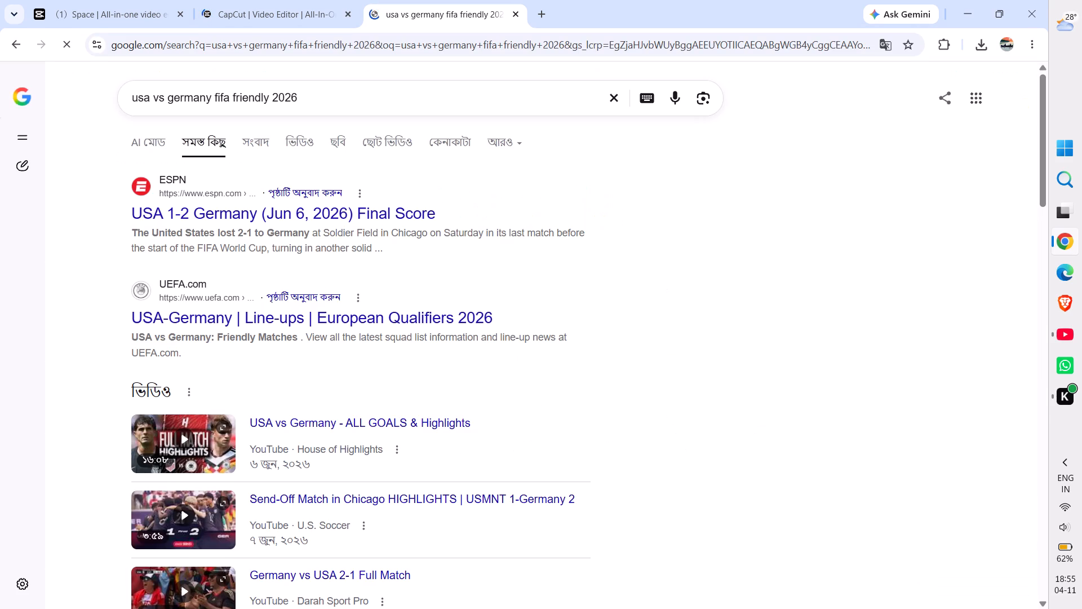
{"action": "left_click", "coordinate": [318, 214]}
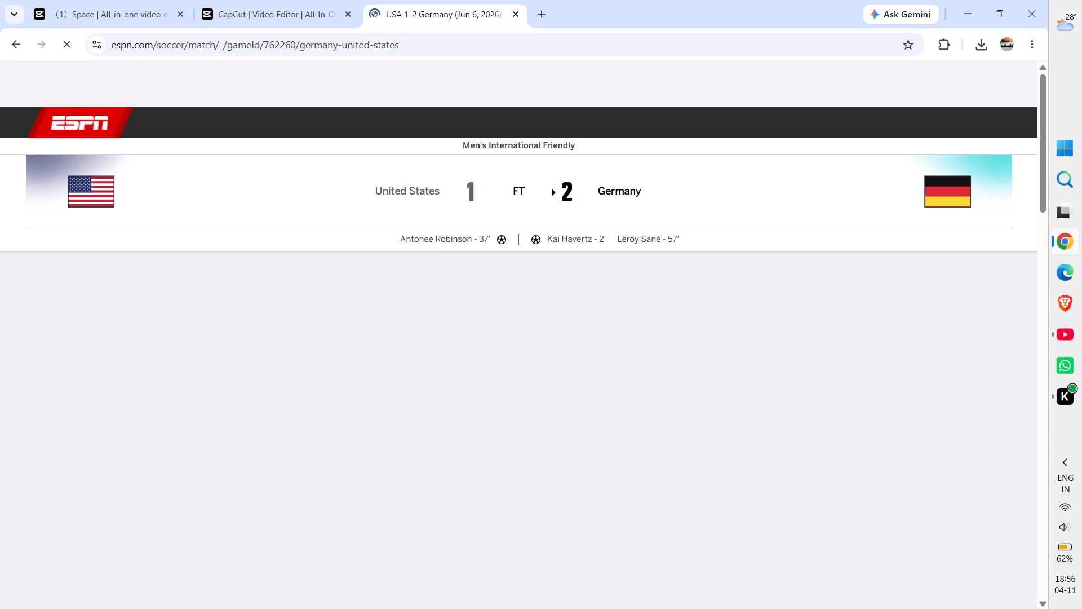
Back in the video project, manually crop the clip to the match footage, cutting off the title banner above and the RR watermark area below.
{"action": "left_click", "coordinate": [270, 8]}
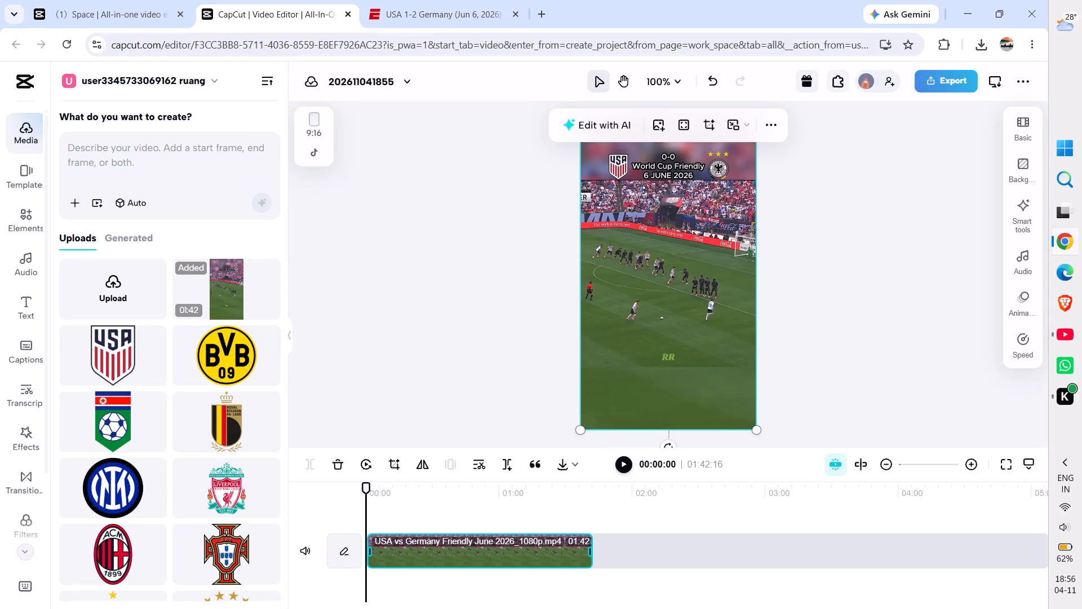
{"action": "left_click", "coordinate": [711, 130]}
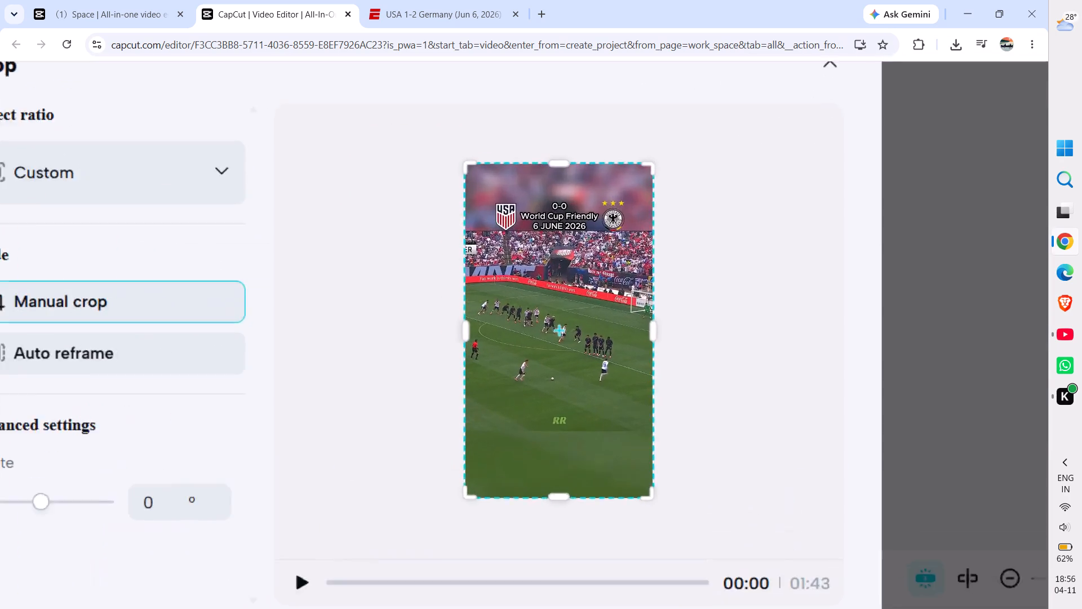
{"action": "scroll", "coordinate": [700, 294], "scroll_direction": "right", "scroll_amount": 2}
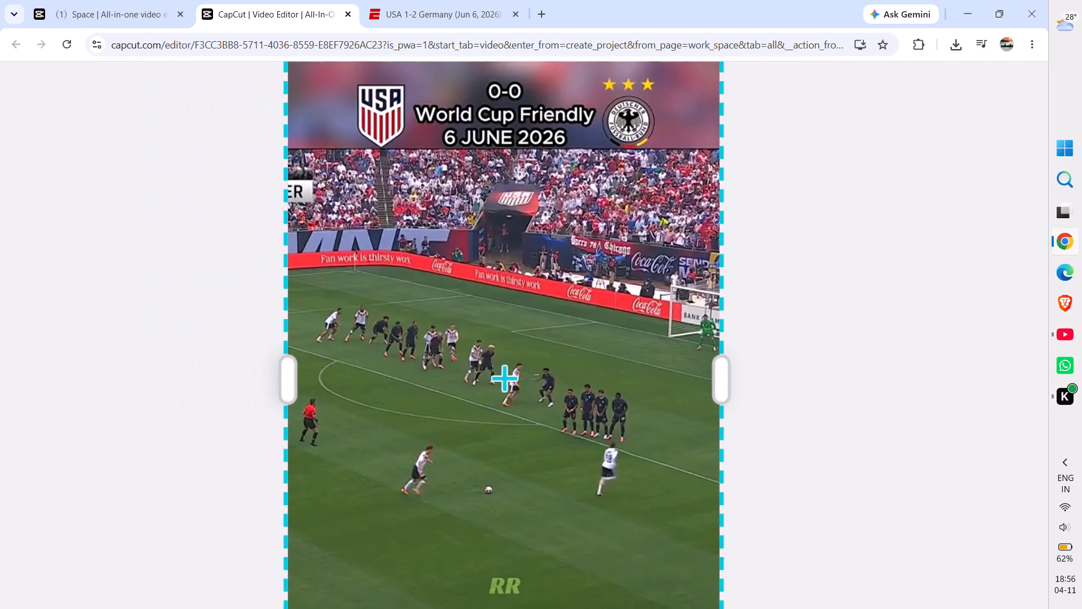
{"action": "scroll", "coordinate": [700, 294], "scroll_direction": "up", "scroll_amount": 2}
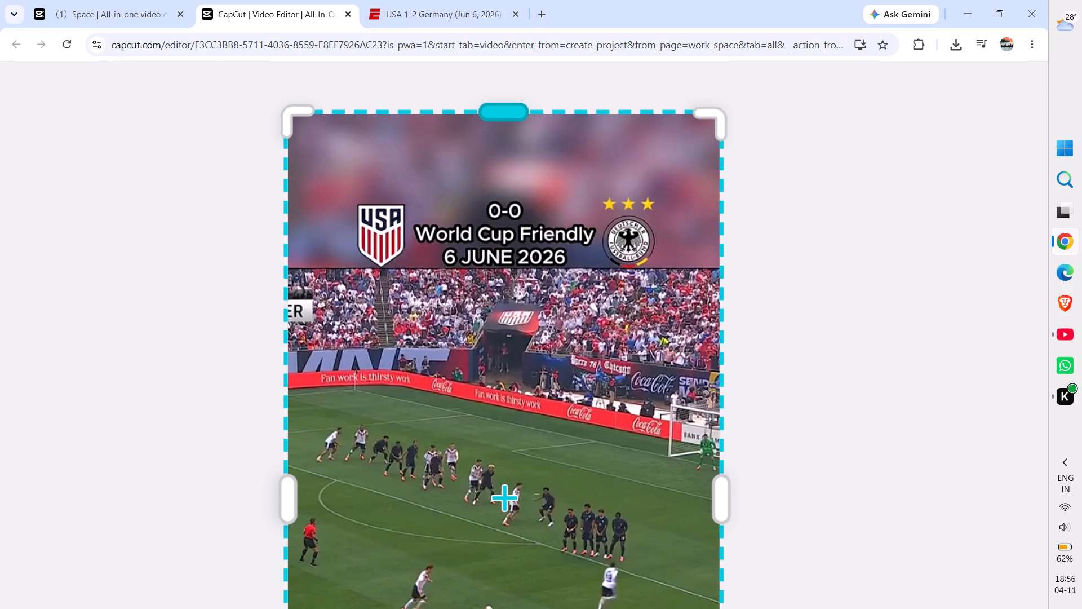
{"action": "left_click_drag", "start_coordinate": [496, 115], "coordinate": [515, 268]}
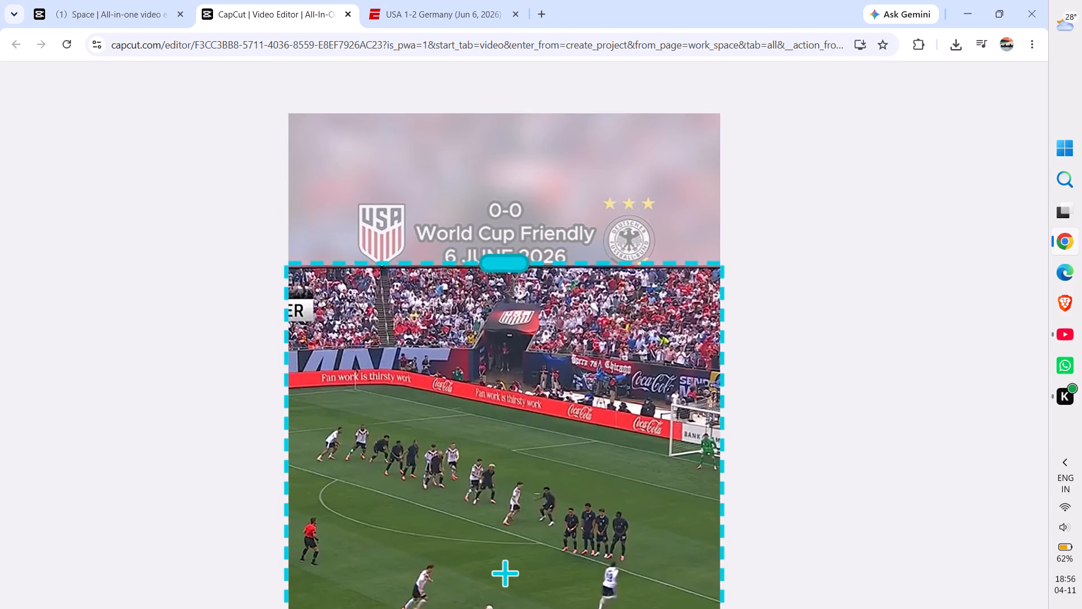
{"action": "left_click_drag", "start_coordinate": [515, 268], "coordinate": [516, 356]}
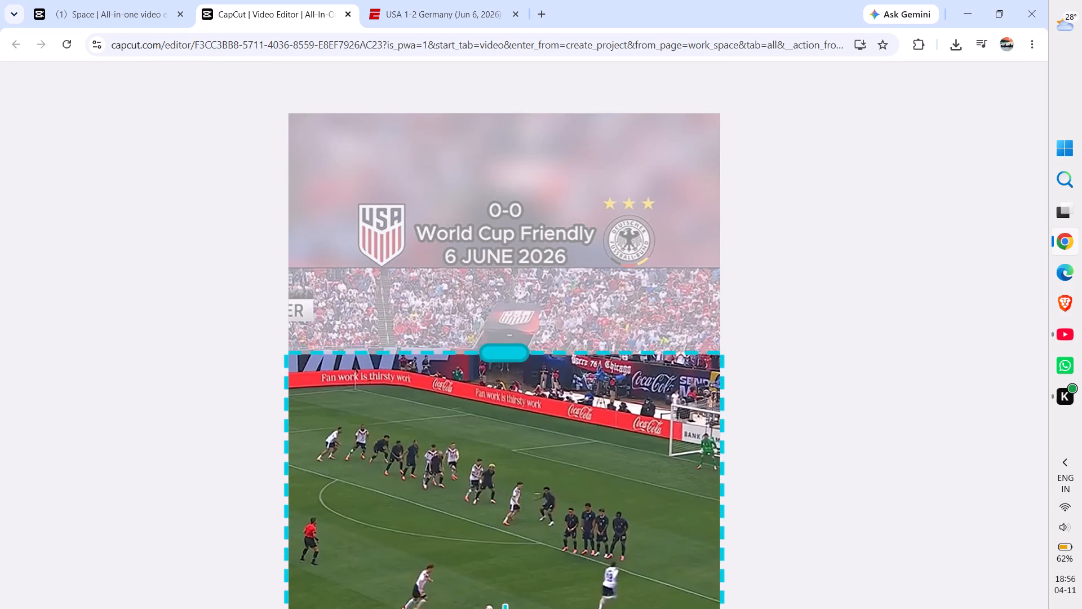
{"action": "left_click_drag", "start_coordinate": [516, 356], "coordinate": [508, 271]}
{"action": "scroll", "coordinate": [586, 333], "scroll_direction": "down", "scroll_amount": 4}
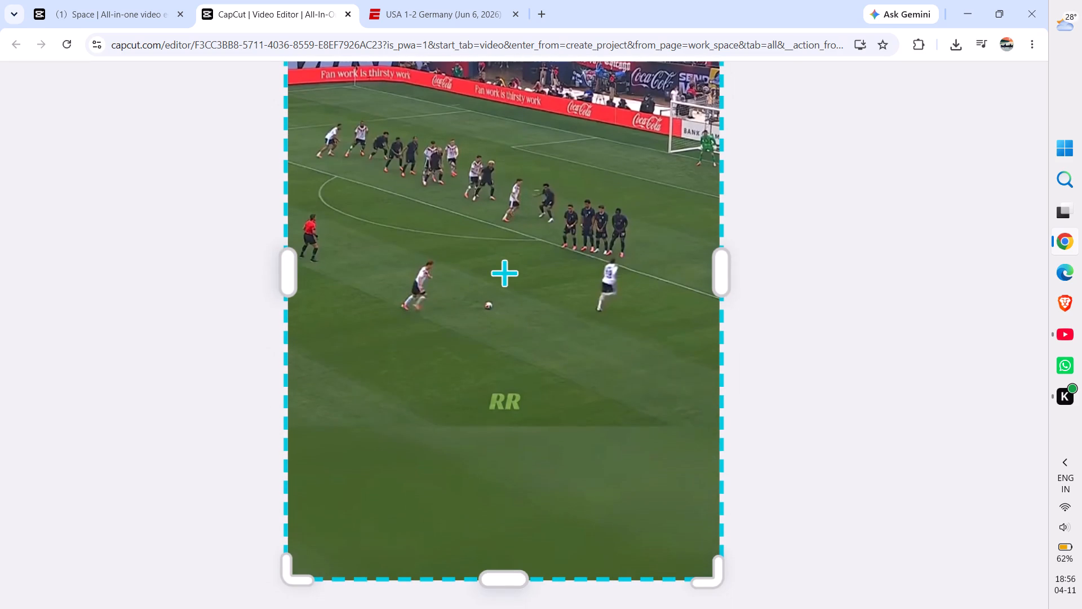
{"action": "left_click_drag", "start_coordinate": [492, 577], "coordinate": [535, 438]}
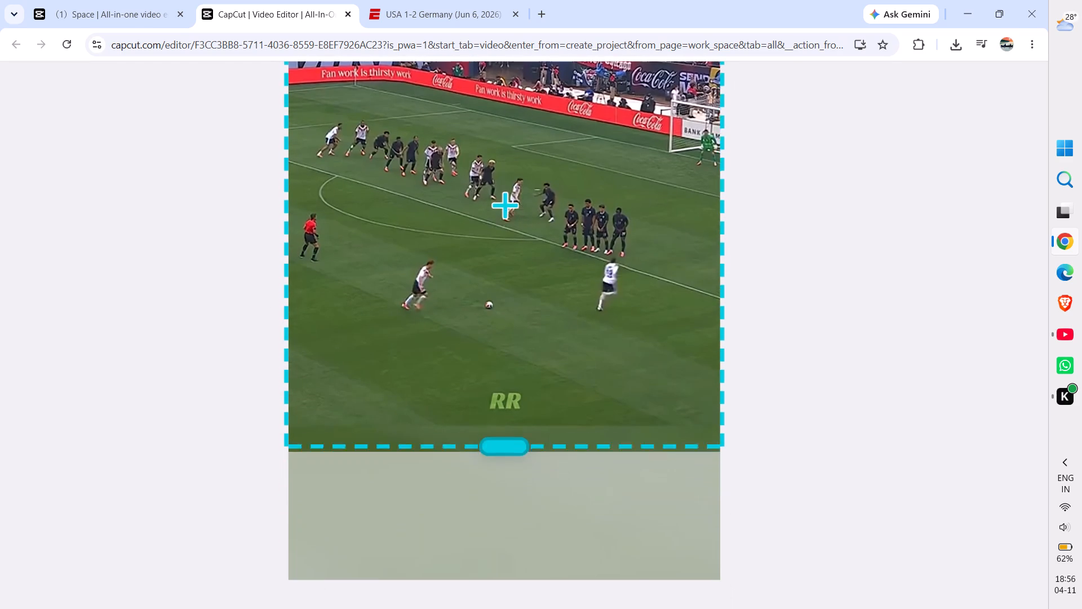
{"action": "left_click_drag", "start_coordinate": [535, 438], "coordinate": [542, 392]}
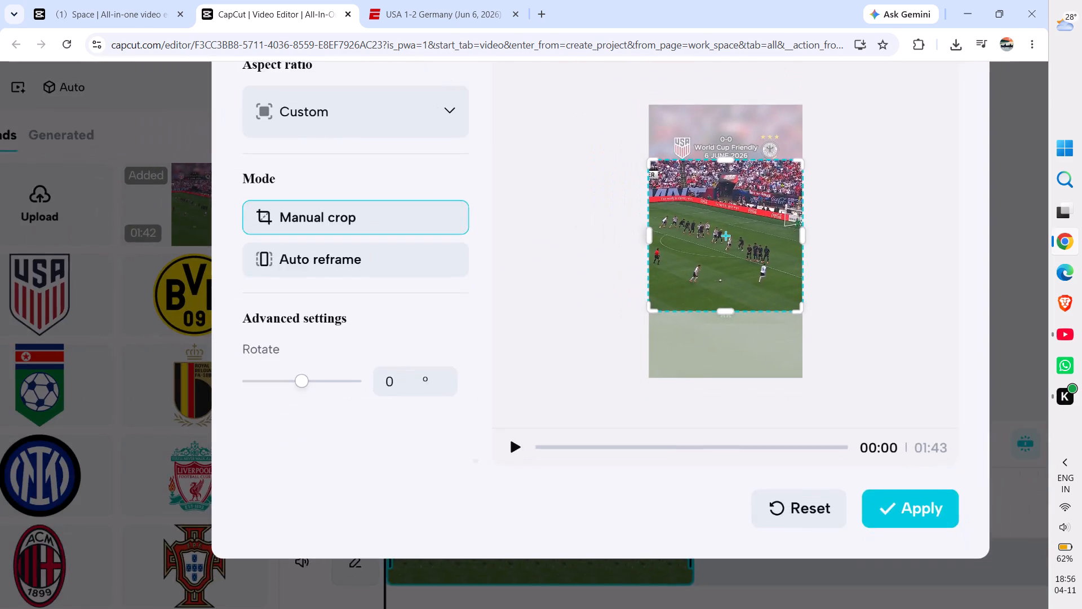
{"action": "left_click", "coordinate": [745, 513]}
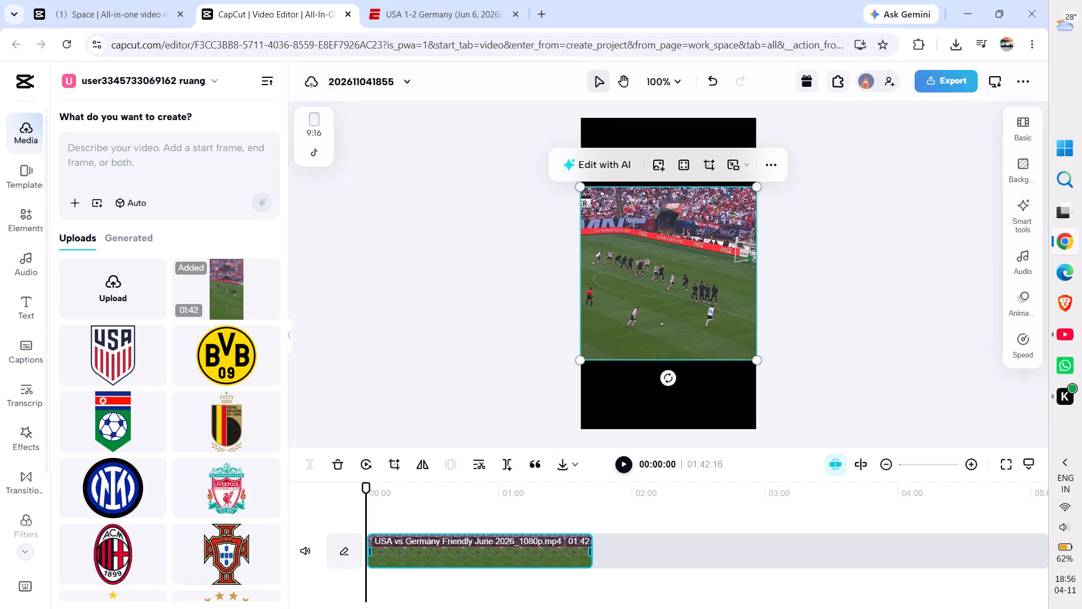
Apply the Contrast curves preset to the match clip's color adjustment.
{"action": "left_click", "coordinate": [498, 317]}
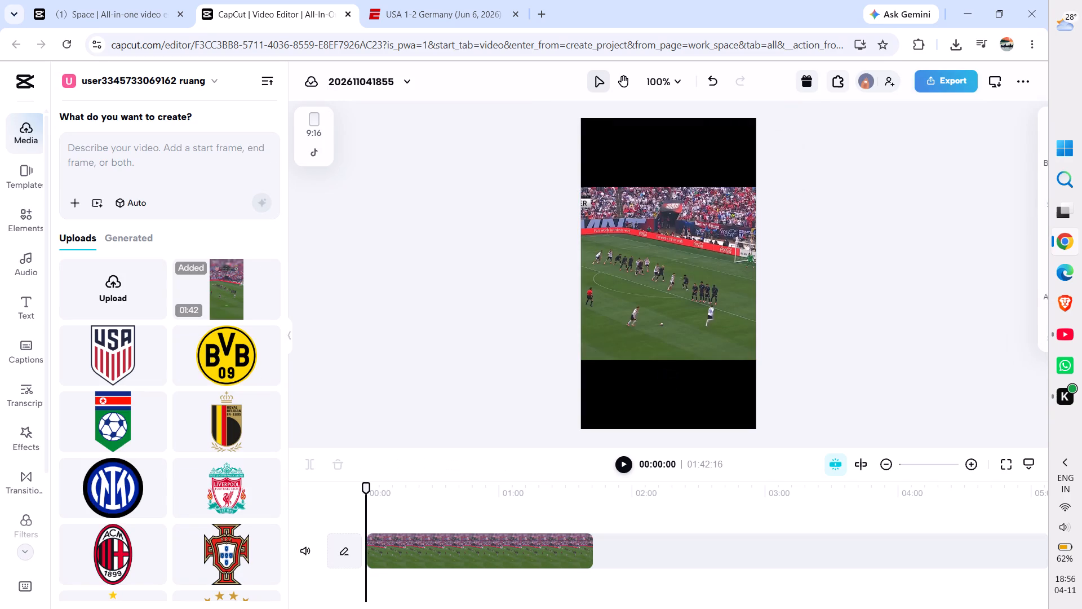
{"action": "left_click", "coordinate": [701, 270]}
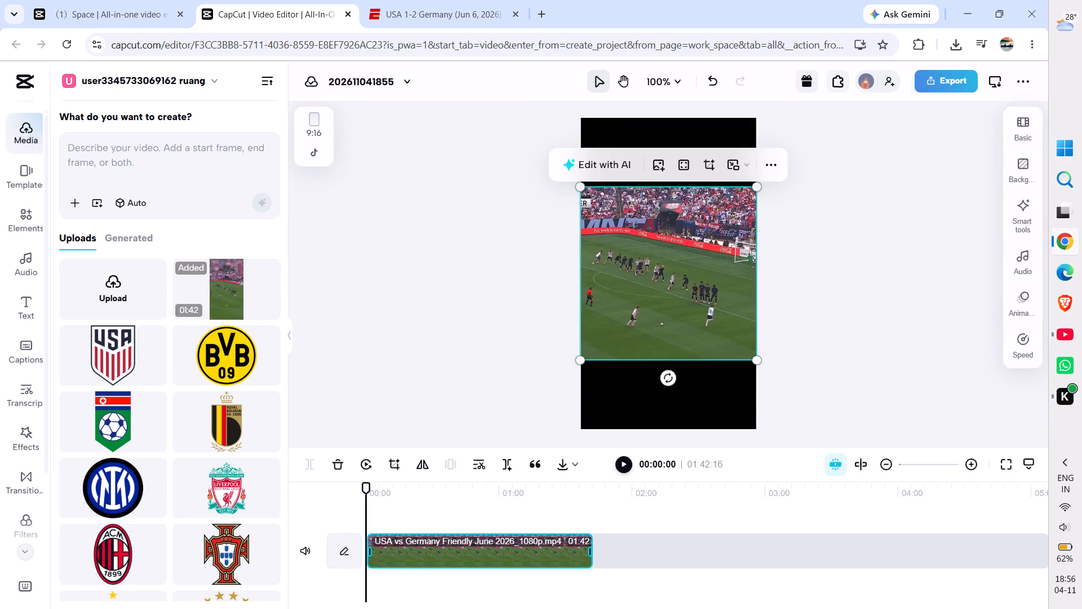
{"action": "left_click", "coordinate": [1014, 138]}
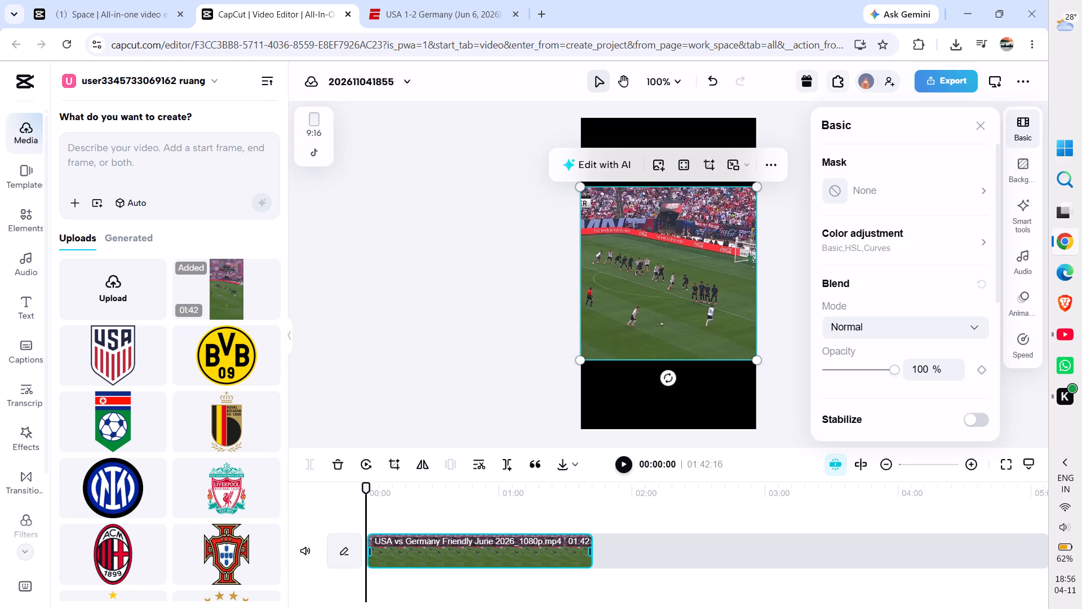
{"action": "left_click", "coordinate": [885, 233]}
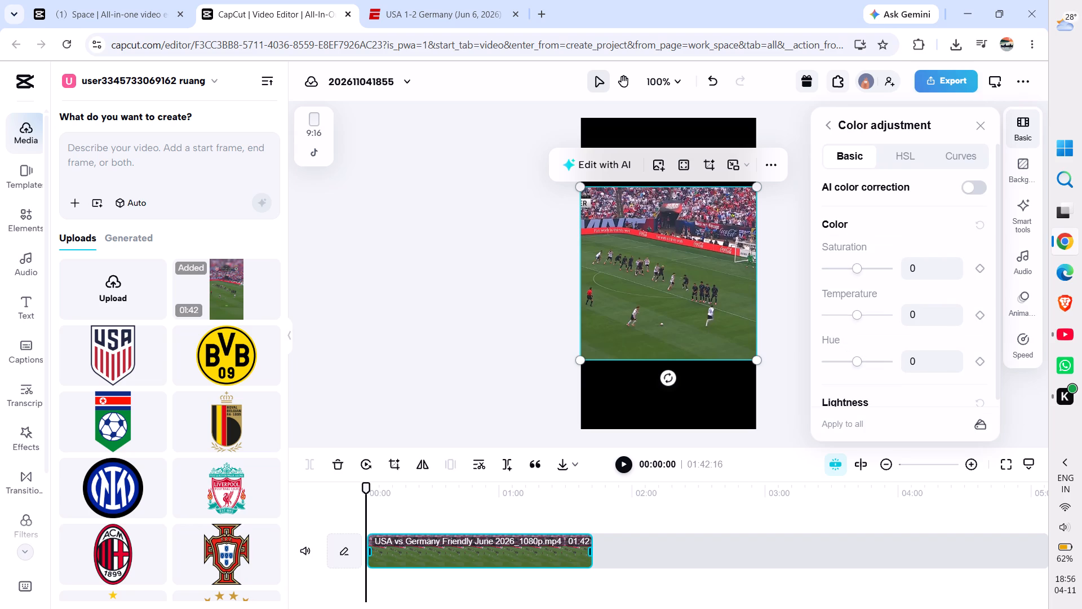
{"action": "left_click", "coordinate": [956, 158]}
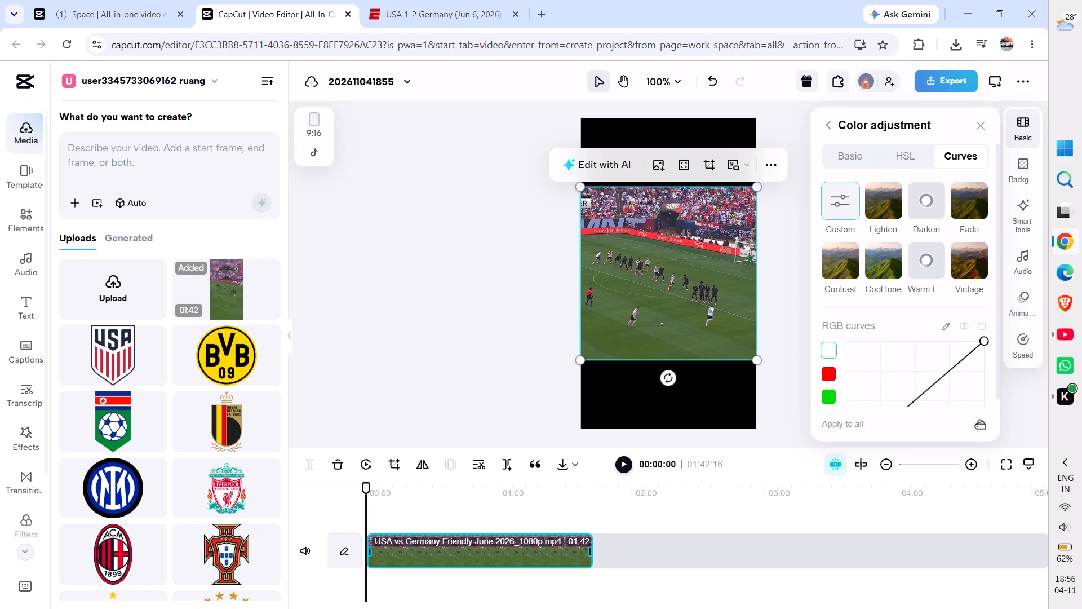
{"action": "left_click", "coordinate": [833, 259]}
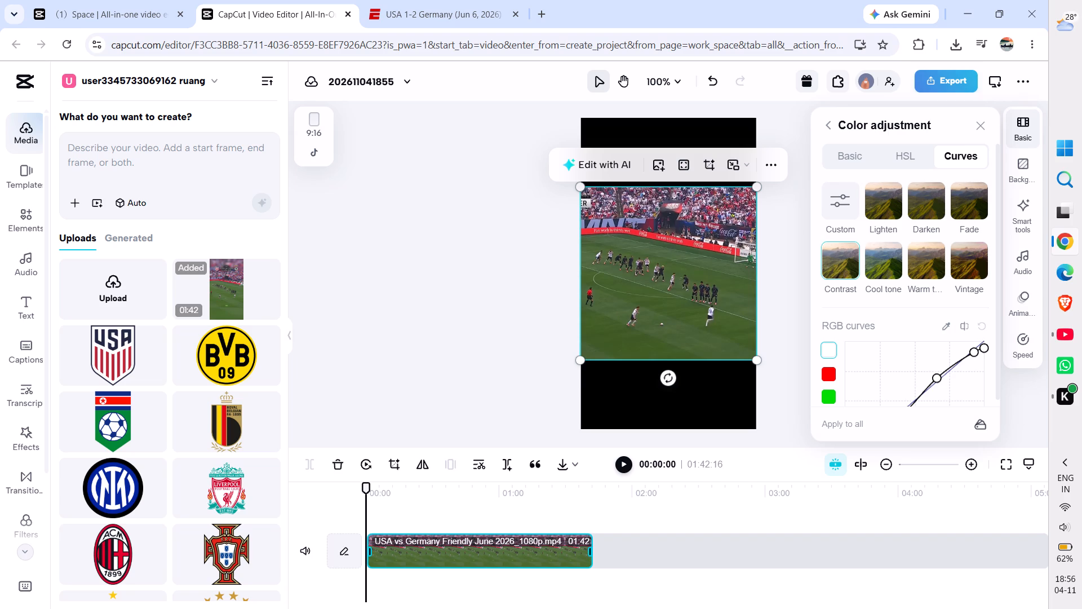
{"action": "left_click", "coordinate": [782, 249]}
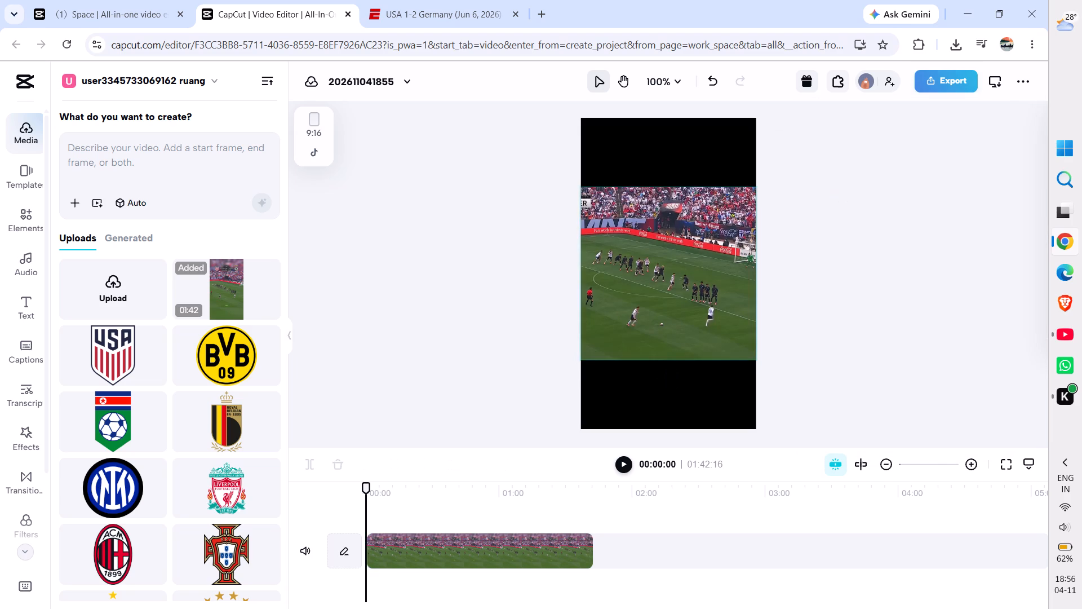
Fill the empty areas around the match clip with the third blur background option.
{"action": "left_click", "coordinate": [689, 263]}
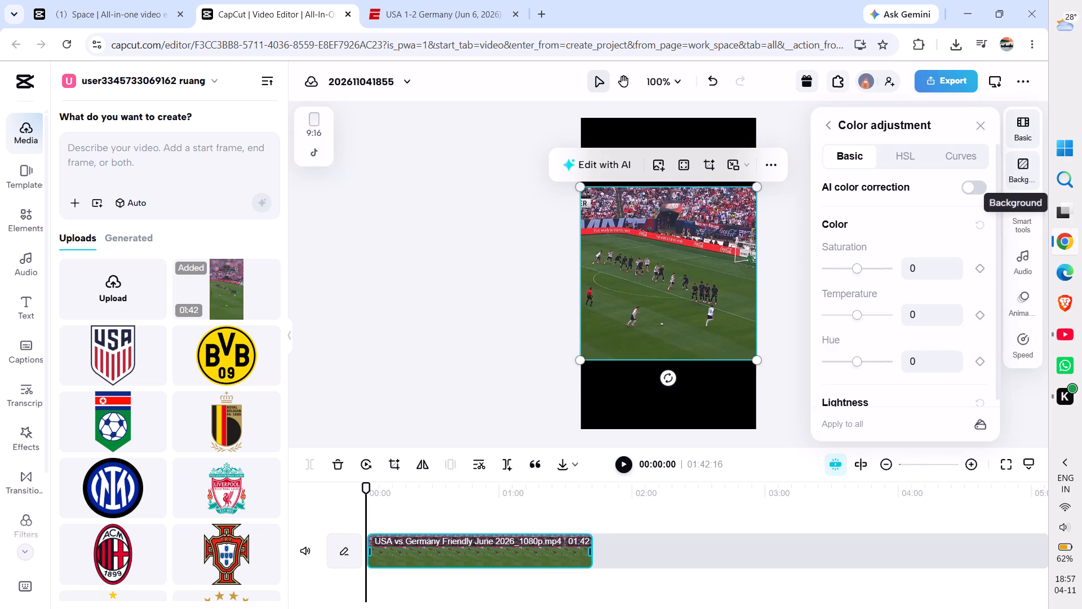
{"action": "left_click", "coordinate": [1016, 181]}
{"action": "left_click", "coordinate": [910, 157]}
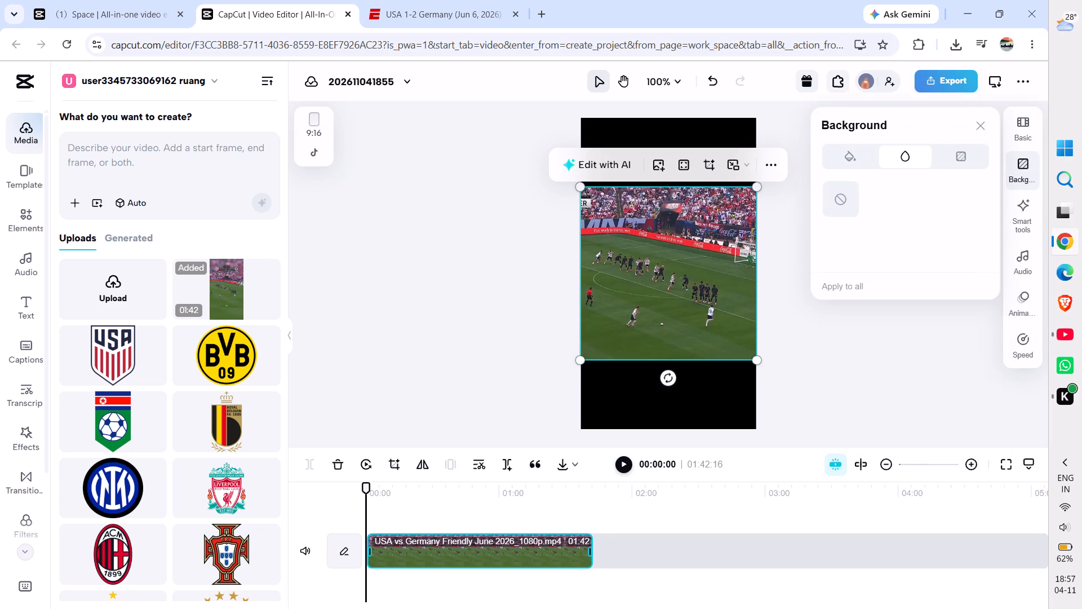
{"action": "left_click", "coordinate": [964, 192]}
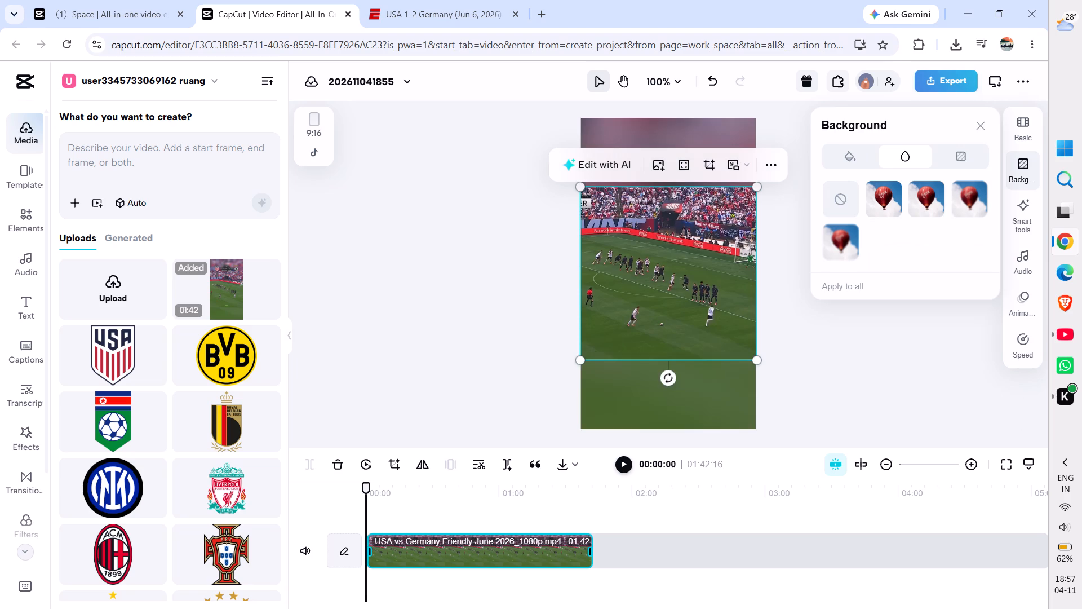
Raise the match clip's volume to 8 dB.
{"action": "left_click", "coordinate": [1021, 259]}
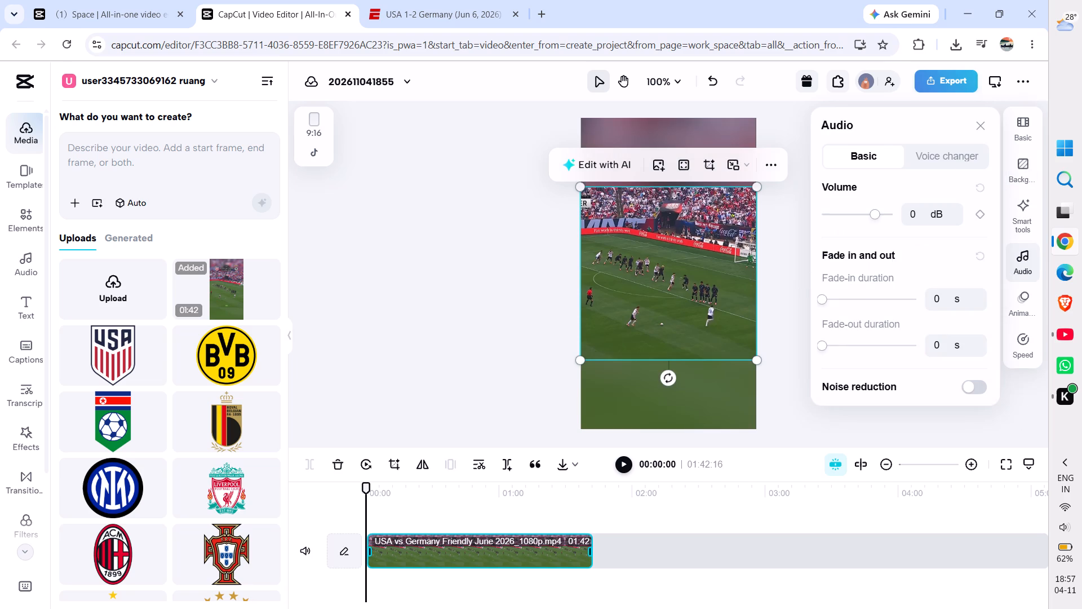
{"action": "left_click_drag", "start_coordinate": [877, 214], "coordinate": [883, 215]}
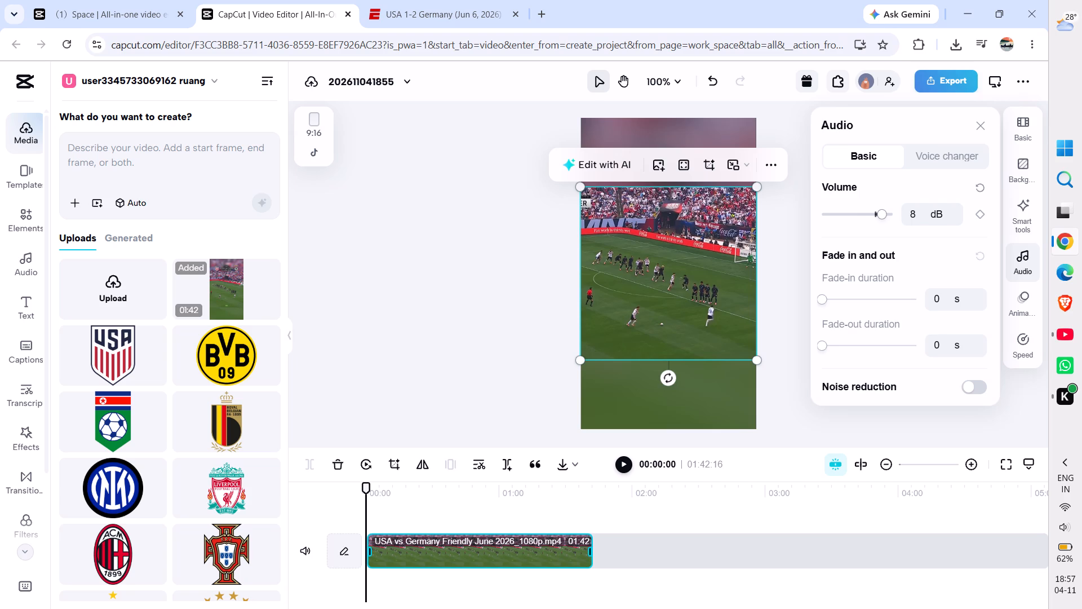
{"action": "left_click", "coordinate": [883, 215]}
Apply the Mic Hog voice changer effect to the match clip's audio.
{"action": "left_click", "coordinate": [939, 161]}
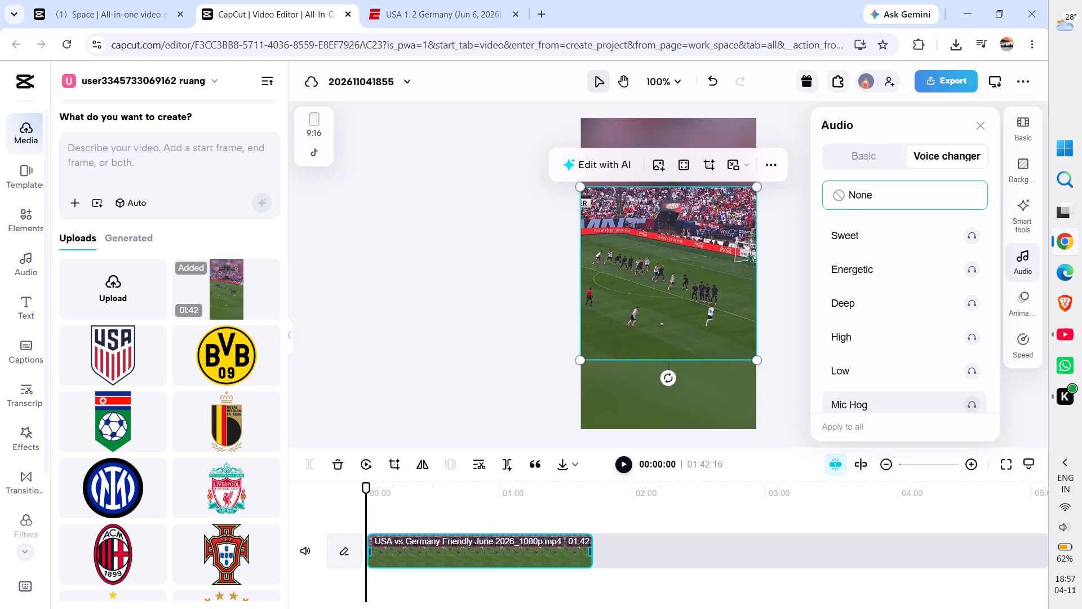
{"action": "left_click", "coordinate": [902, 398]}
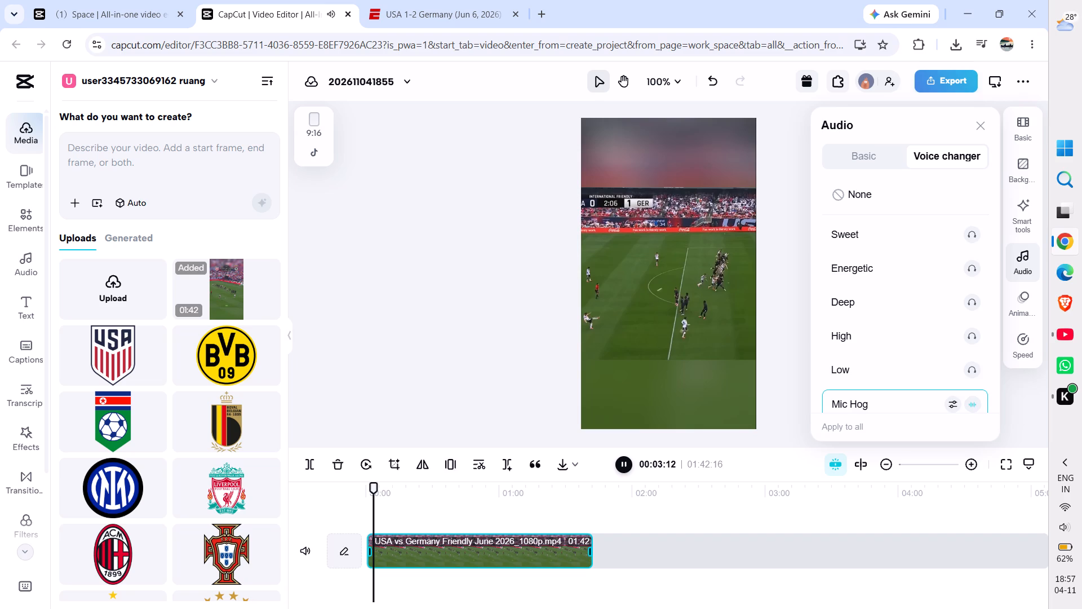
{"action": "left_click", "coordinate": [501, 302]}
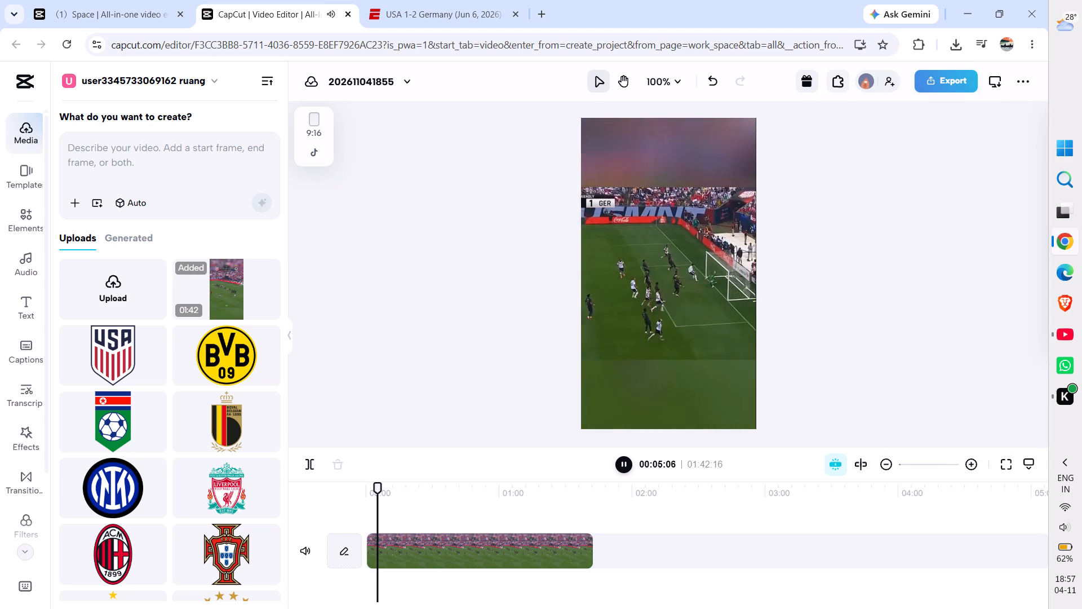
Collapse the media library and mute the main video track in the timeline.
{"action": "key", "text": "ctrl+slash"}
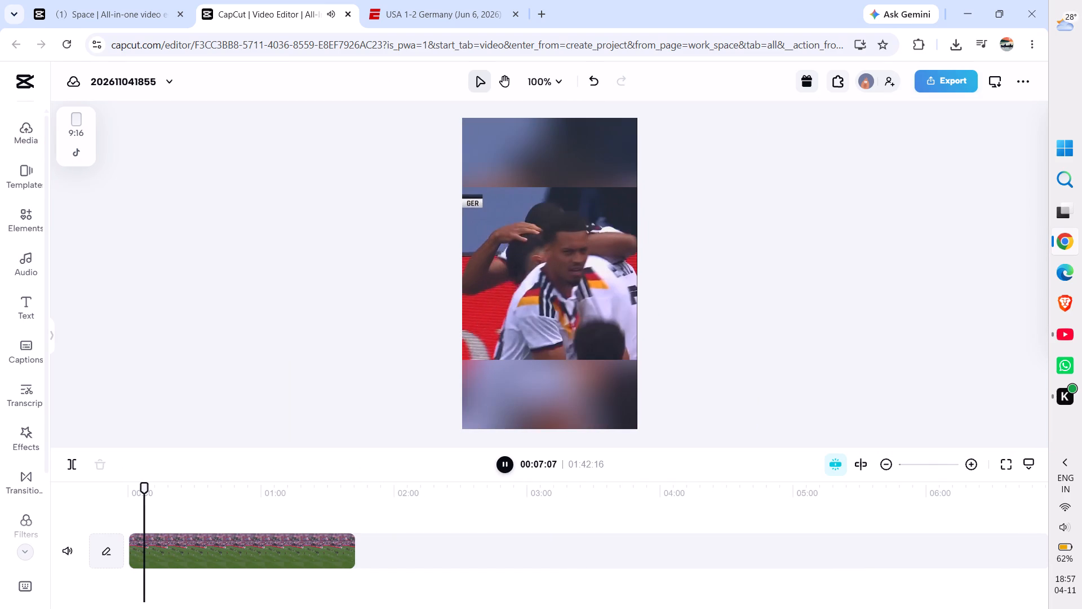
{"action": "left_click", "coordinate": [65, 552]}
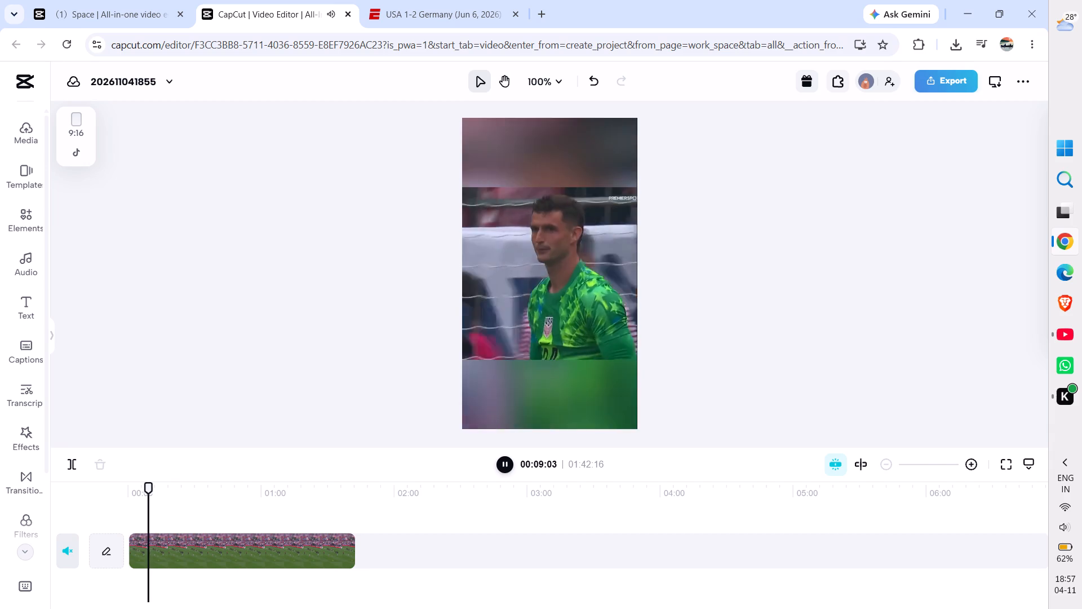
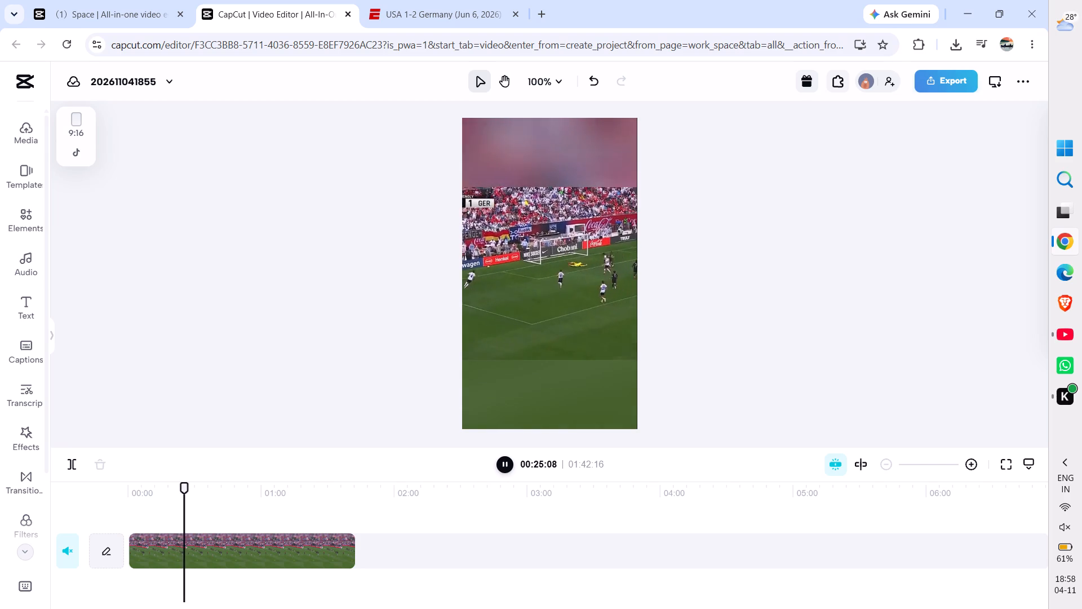
Open the Bluetooth device list in the Windows quick settings to check for available devices, and return to the editor.
{"action": "left_click", "coordinate": [1058, 524]}
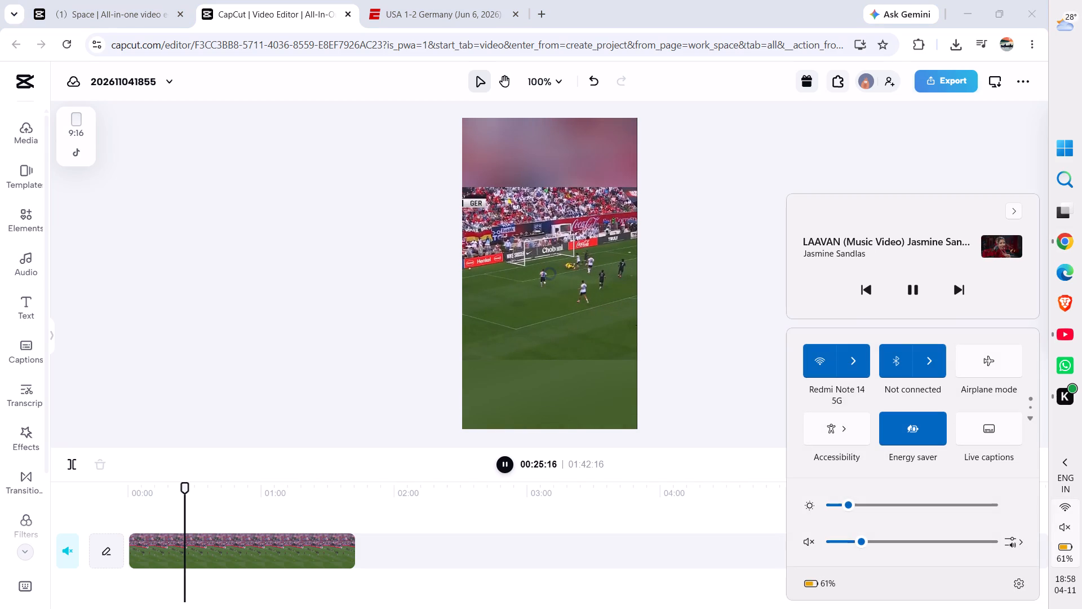
{"action": "left_click", "coordinate": [925, 367]}
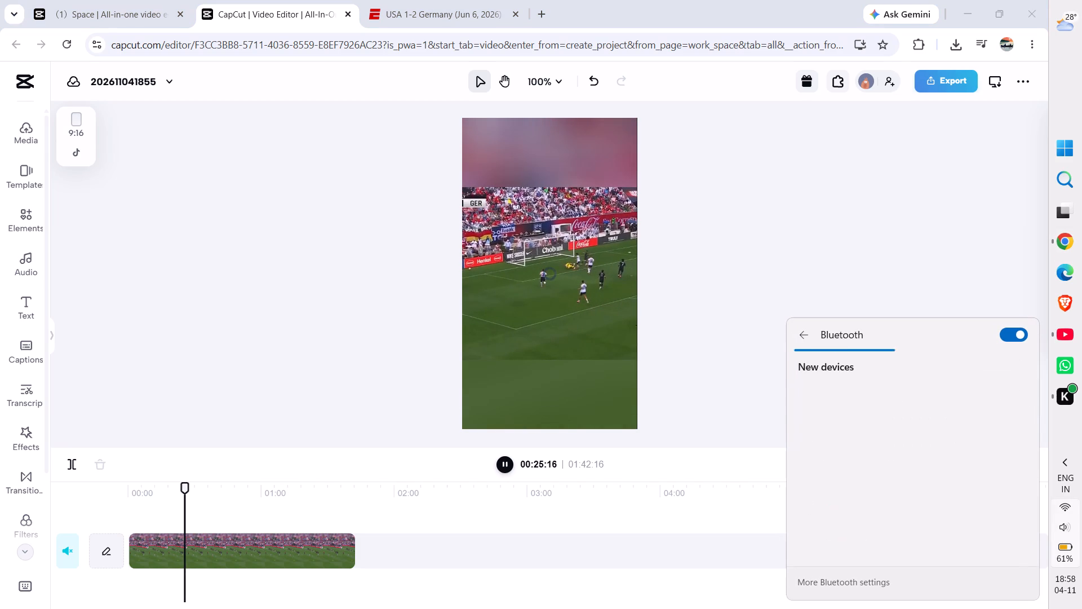
{"action": "left_click", "coordinate": [726, 208]}
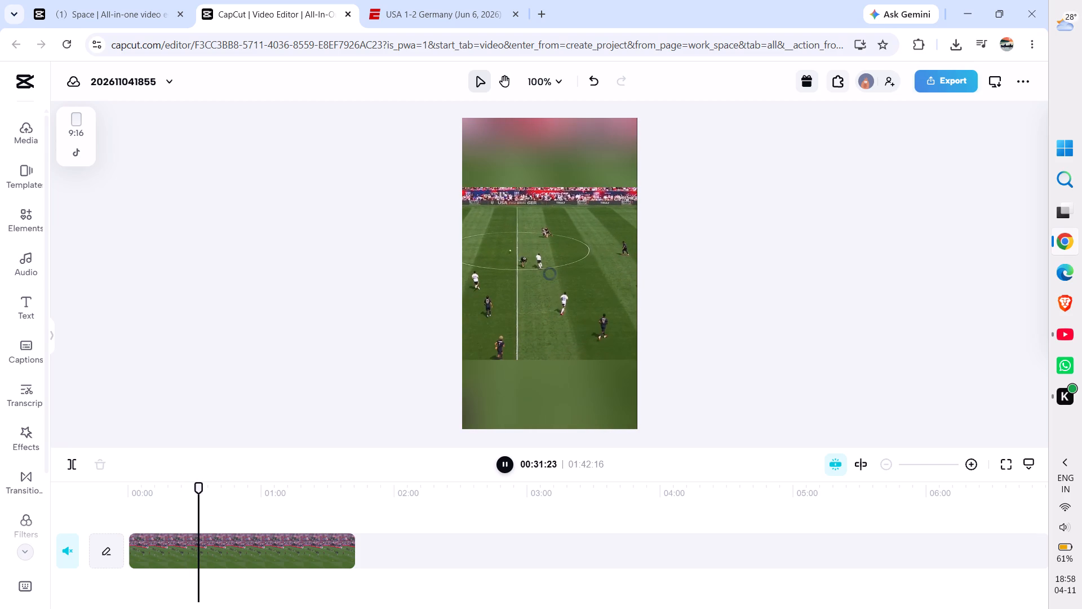
Pause and resume the preview playback of the match video.
{"action": "key", "text": "space"}
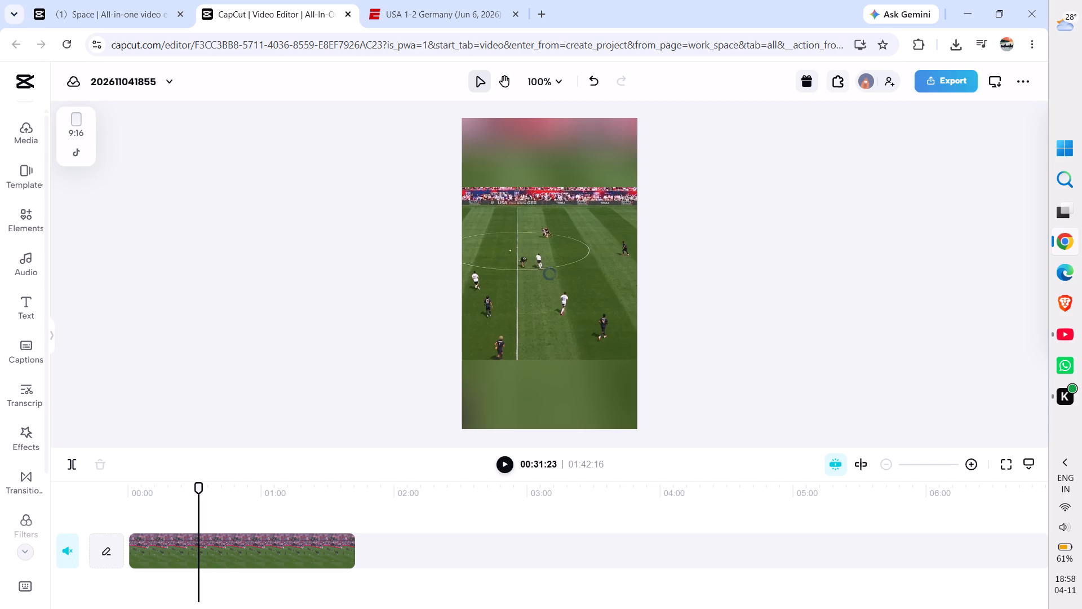
{"action": "key", "text": "space"}
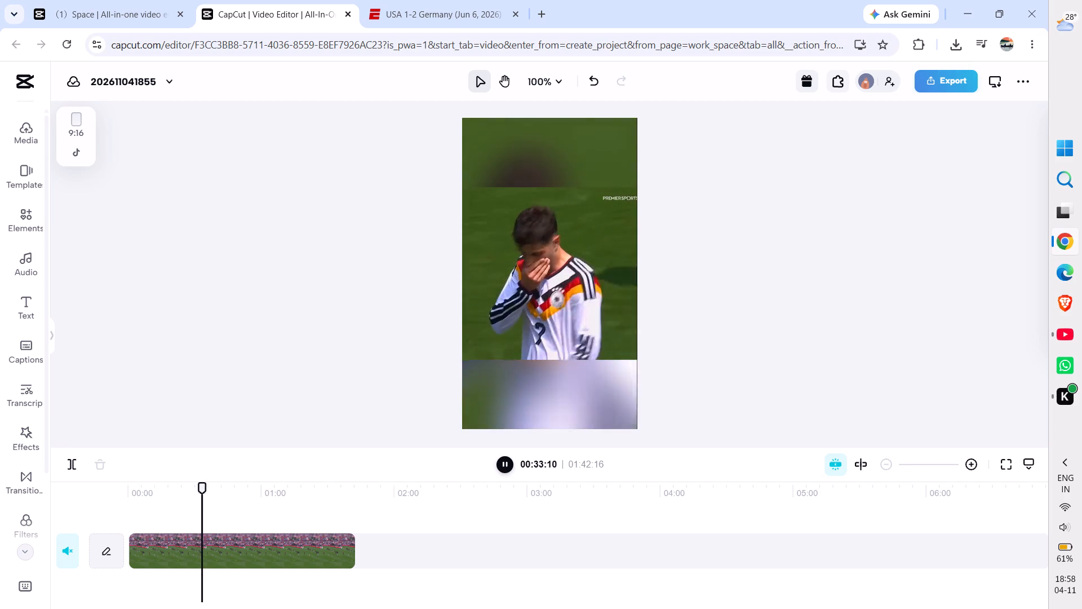
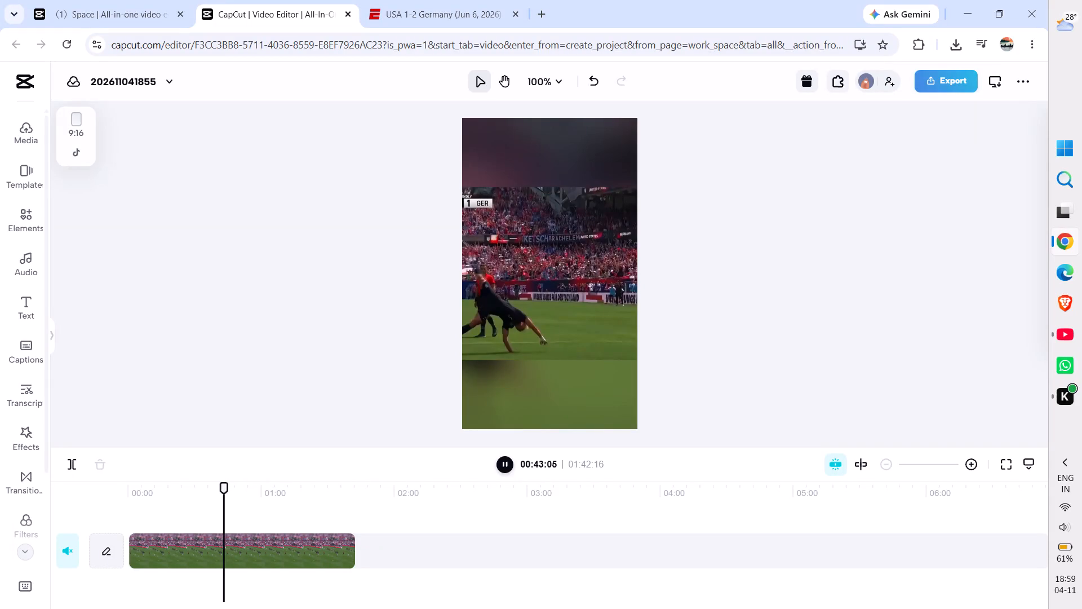
Pause the match video preview at about 43 seconds to check the celebration shot, and resume playback.
{"action": "key", "text": "space"}
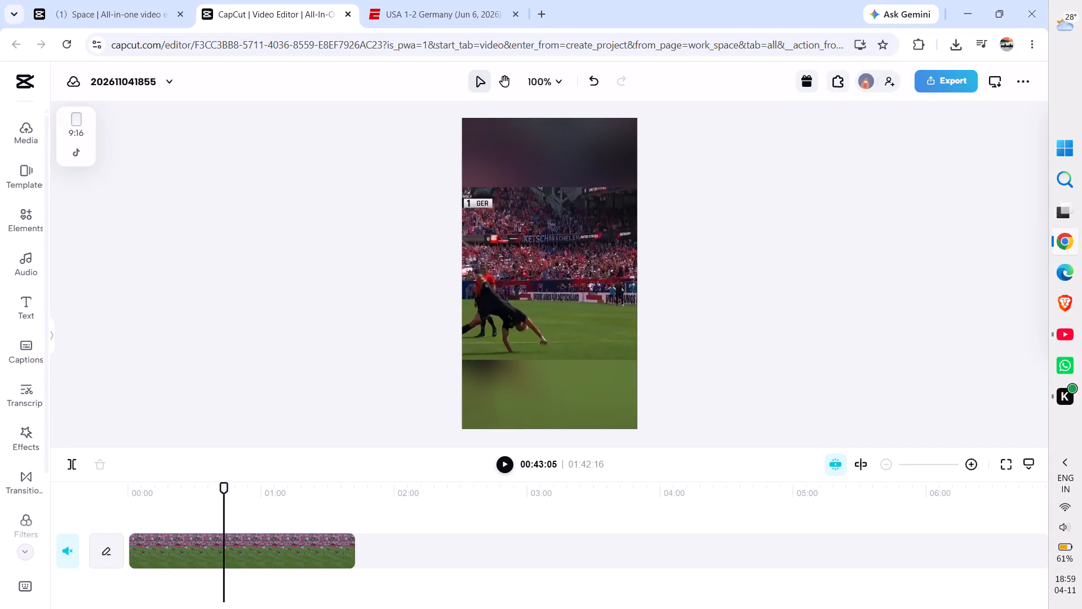
{"action": "key", "text": "space"}
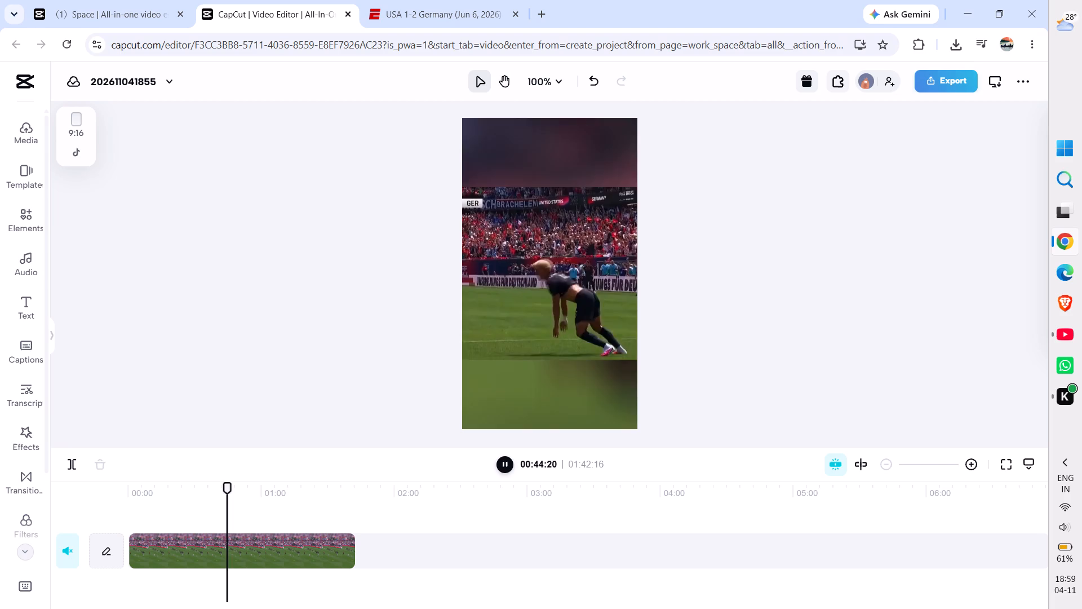
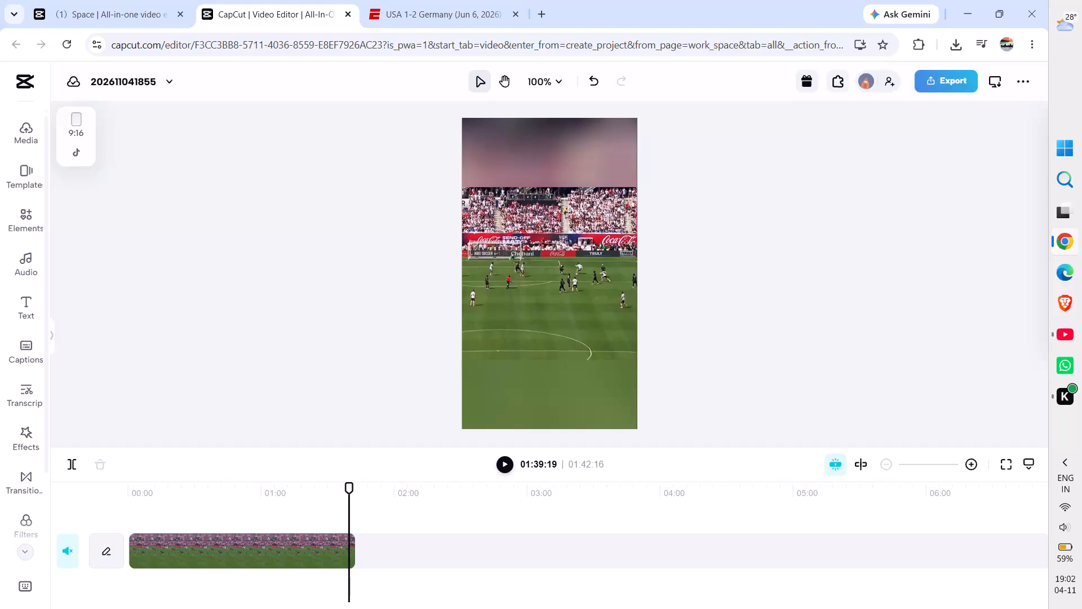
Play the last few seconds of the match video to its end, pausing at about 1:41 to check the shot.
{"action": "key", "text": "space"}
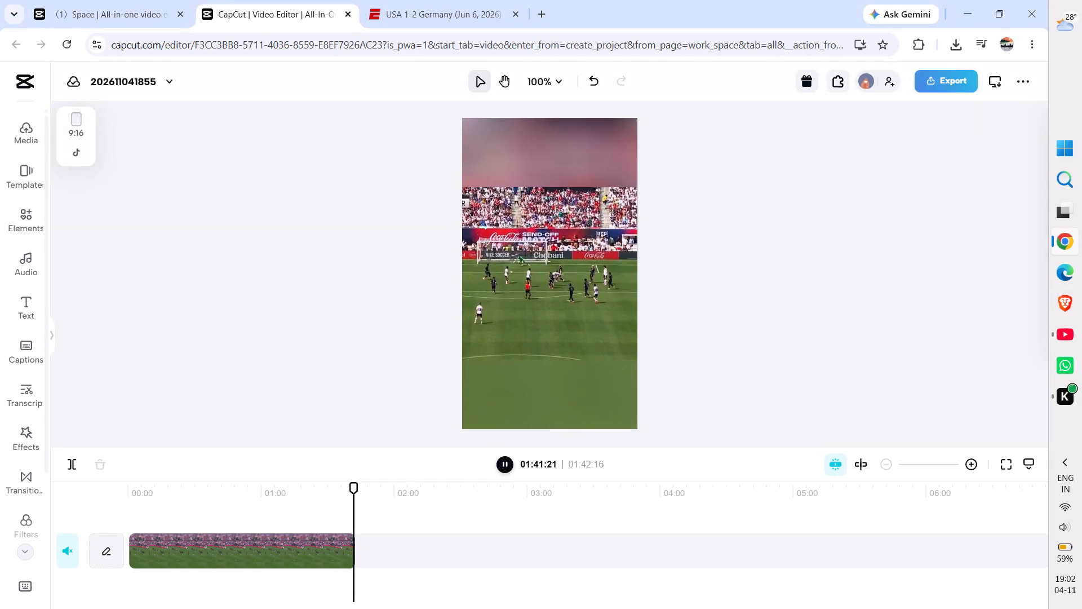
{"action": "key", "text": "space"}
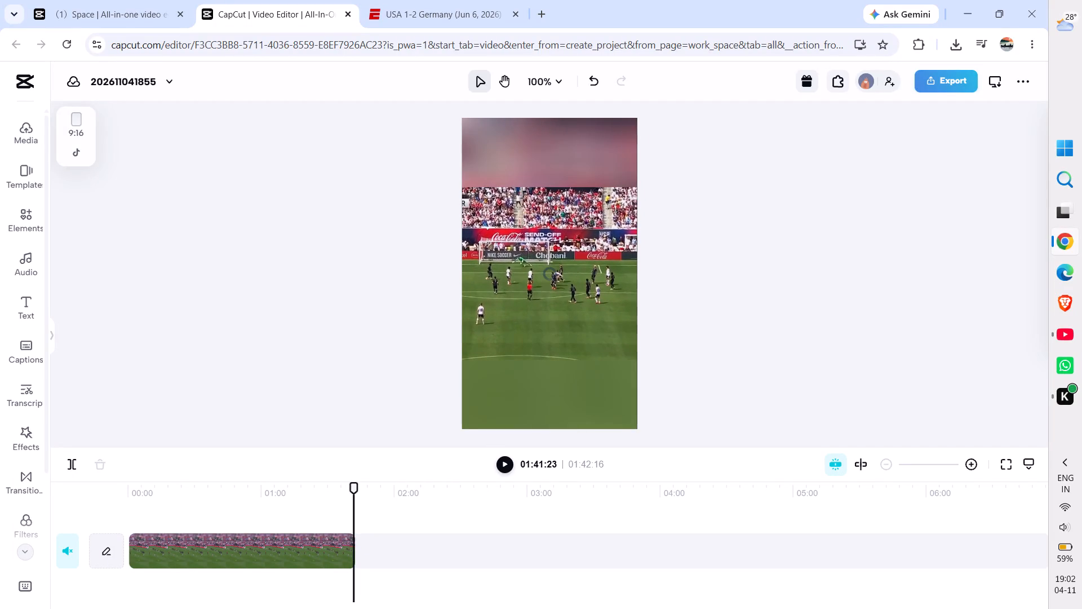
{"action": "key", "text": "space"}
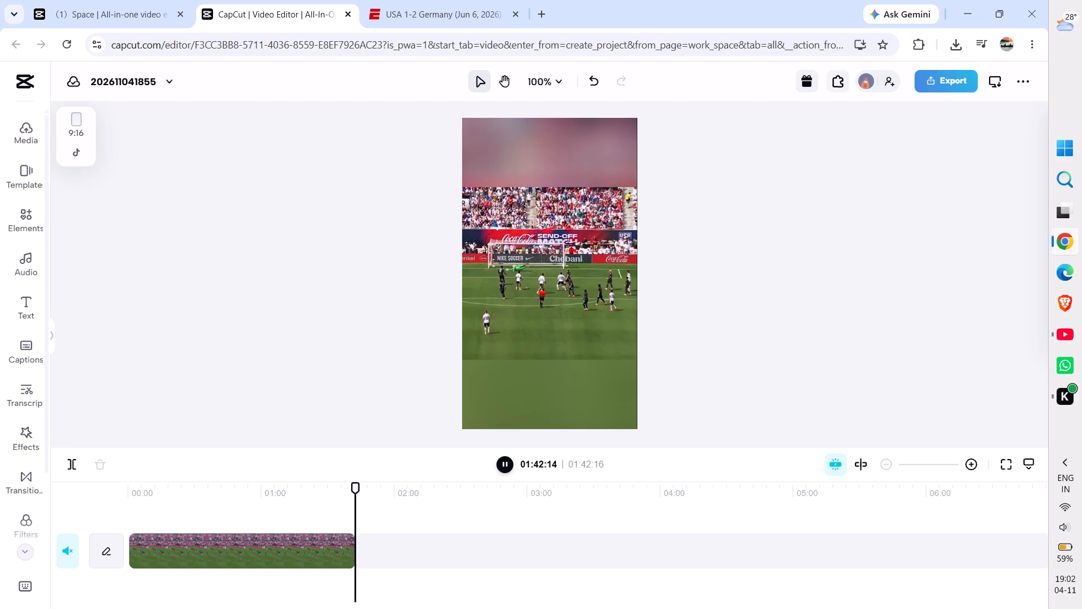
{"action": "key", "text": "space"}
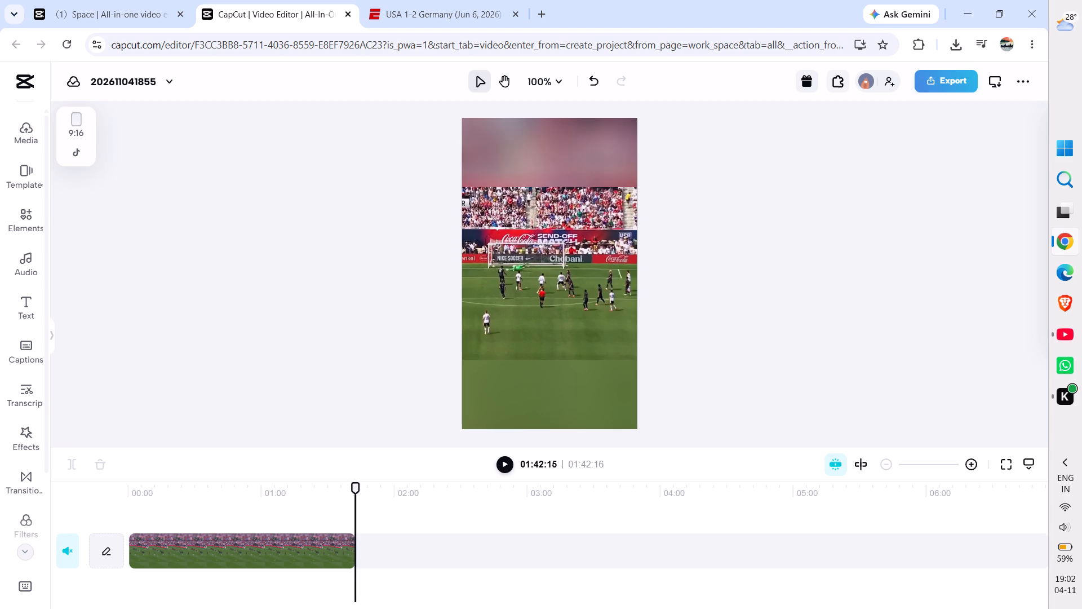
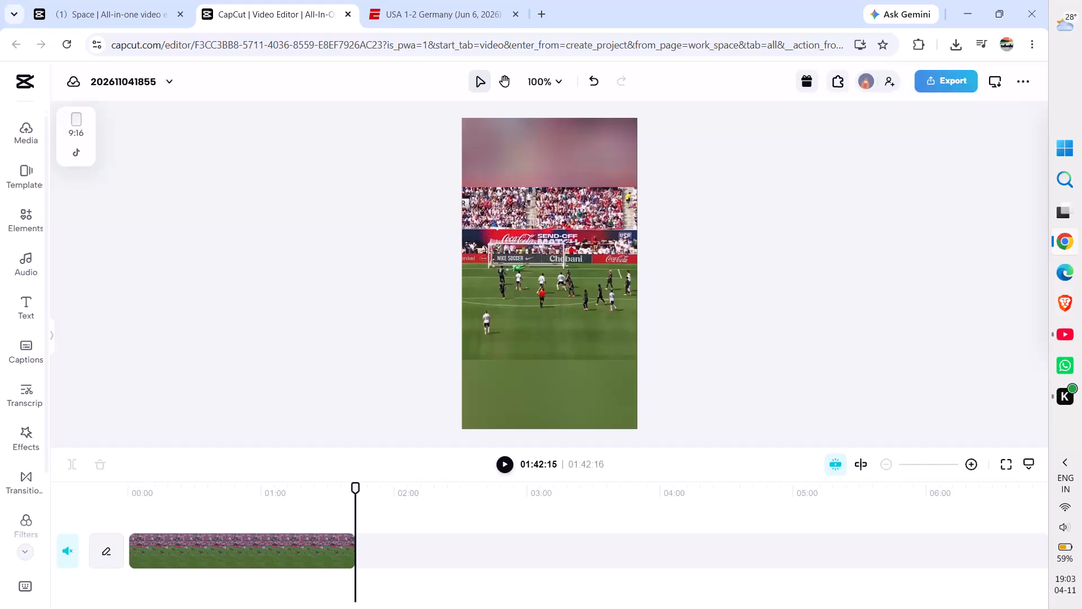
Return the playhead from the end of the match clip to the start of the timeline at 00:00:00.
{"action": "key", "text": "space"}
{"action": "left_click_drag", "start_coordinate": [356, 488], "coordinate": [41, 467]}
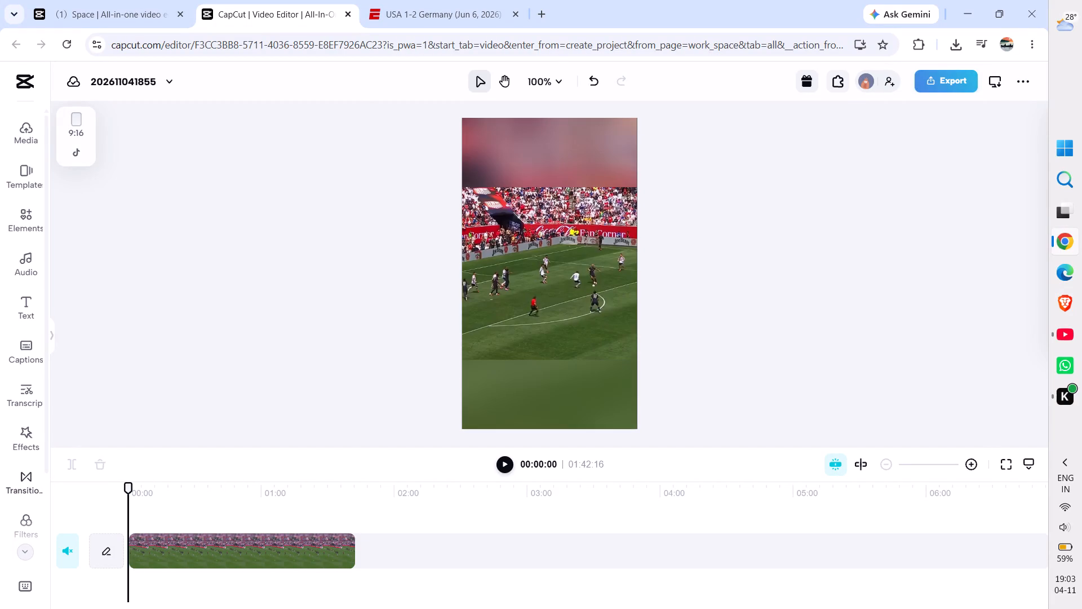
{"action": "left_click", "coordinate": [305, 379]}
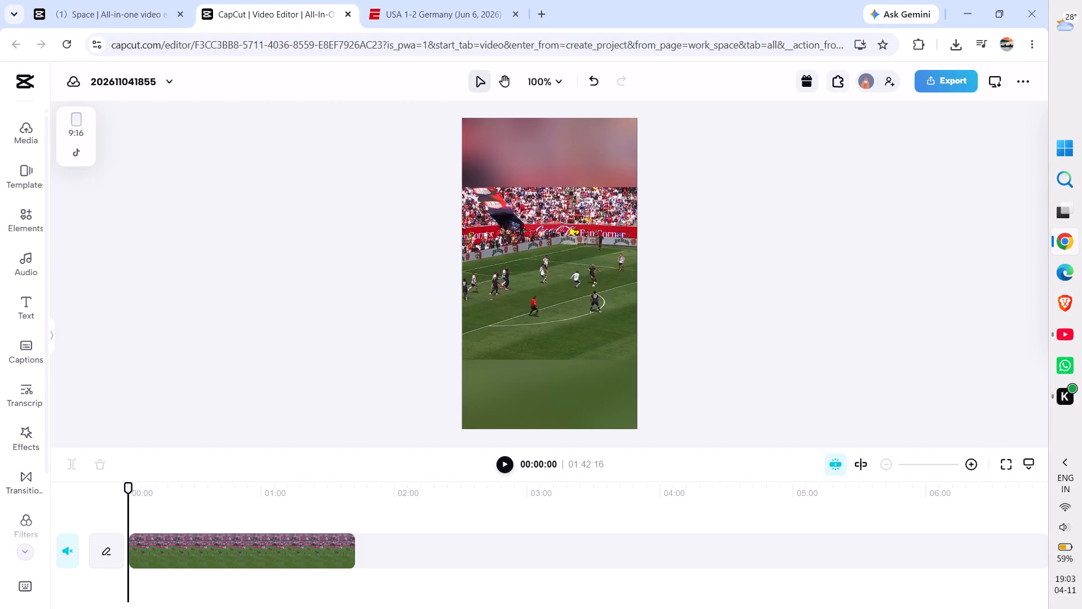
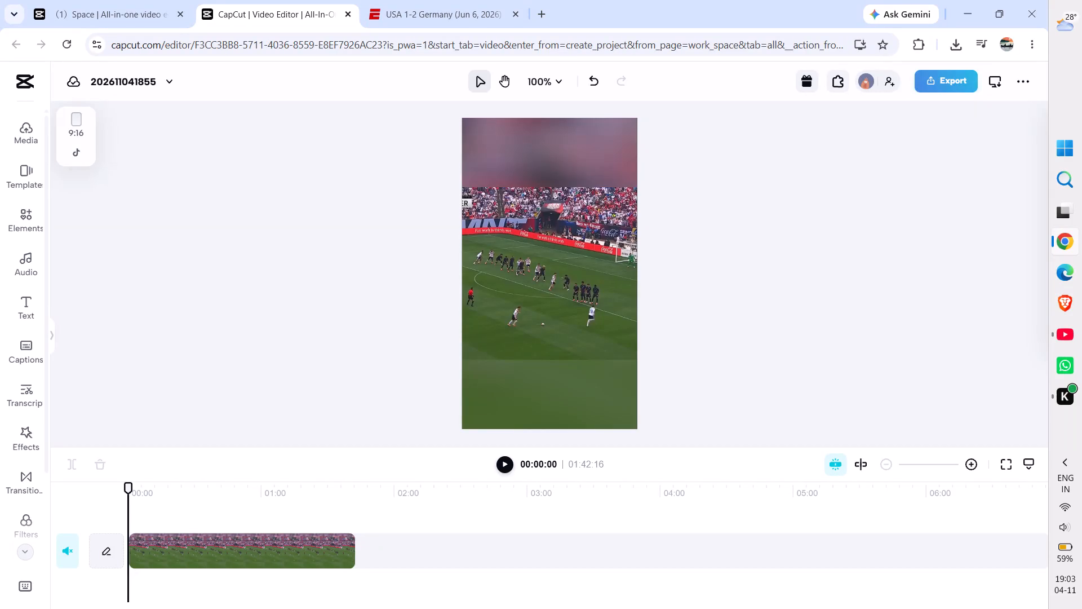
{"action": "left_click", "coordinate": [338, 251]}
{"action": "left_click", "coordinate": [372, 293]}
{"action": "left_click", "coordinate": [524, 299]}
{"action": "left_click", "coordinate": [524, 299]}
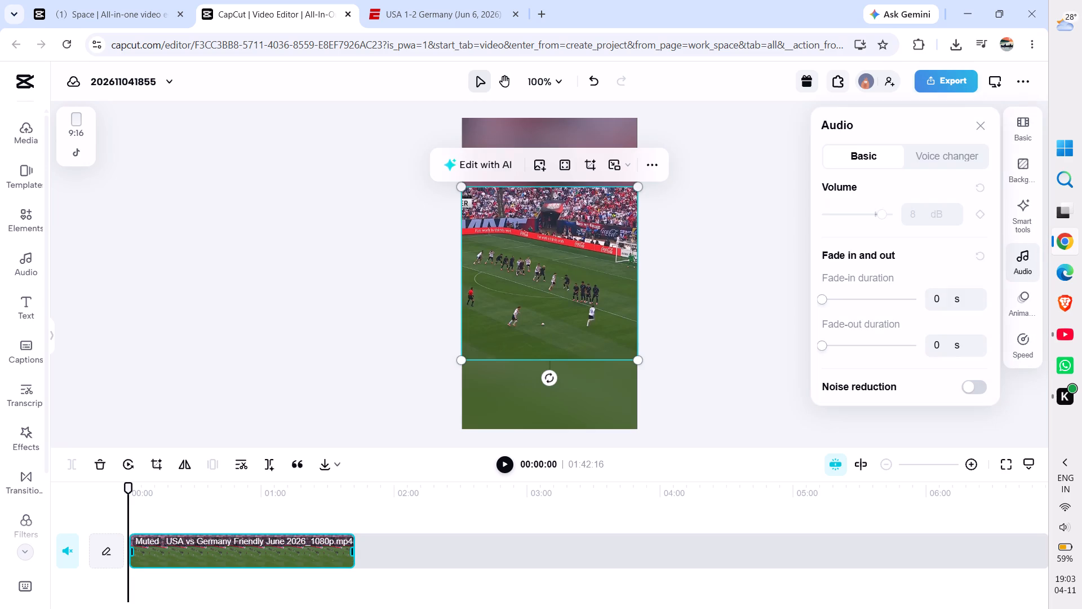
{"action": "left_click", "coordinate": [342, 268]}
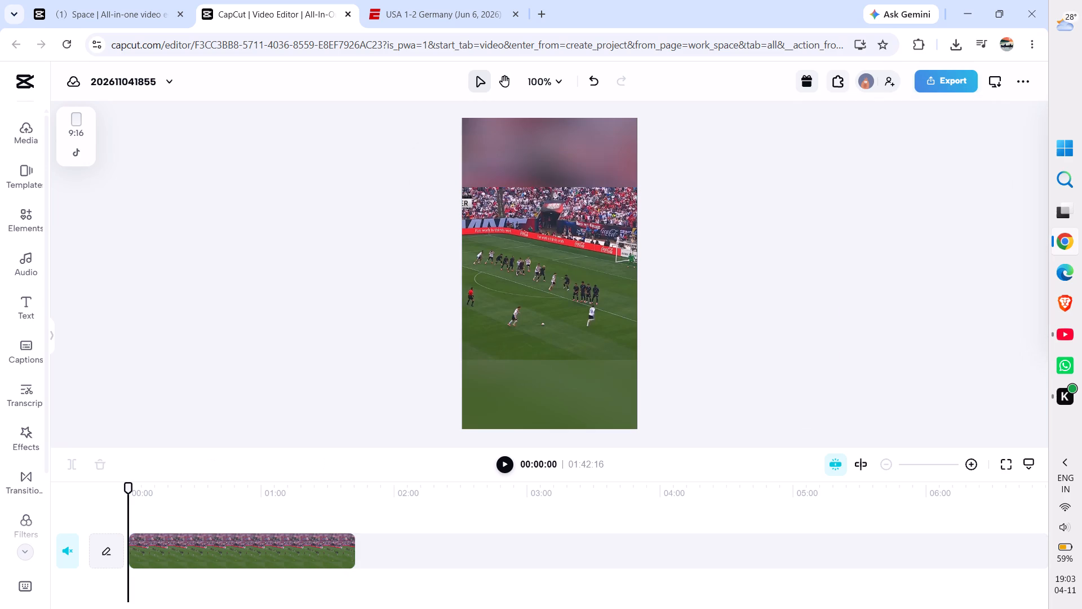
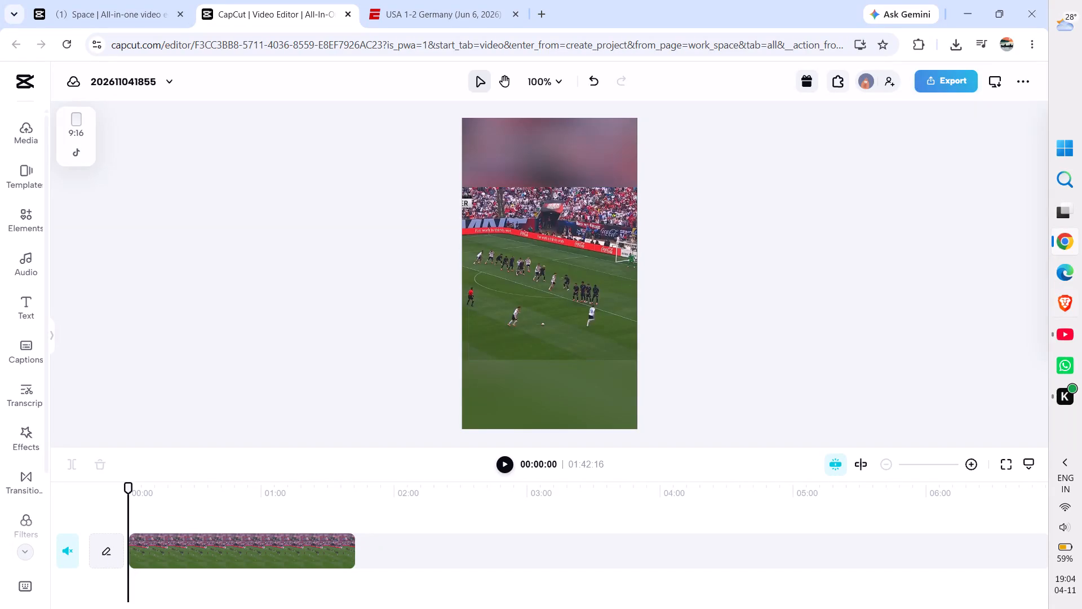
Switch to YouTube, replace the playing video with "The Local Train - Aaoge Tum Kabhi (Official)" from the mix, and return to CapCut.
{"action": "left_click", "coordinate": [1069, 338]}
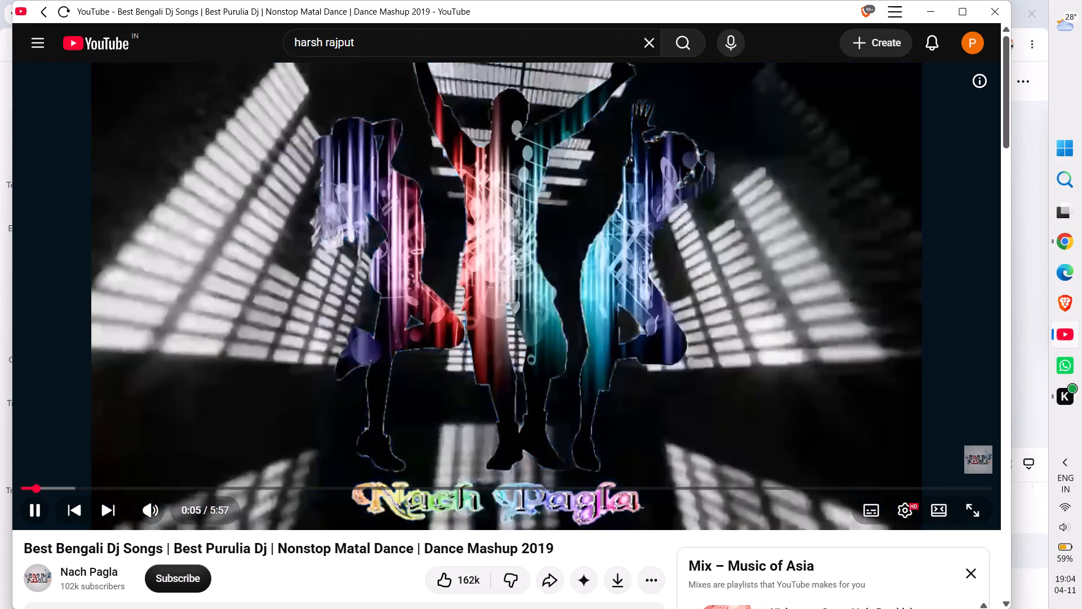
{"action": "left_click", "coordinate": [512, 283]}
{"action": "scroll", "coordinate": [512, 283], "scroll_direction": "down", "scroll_amount": 6}
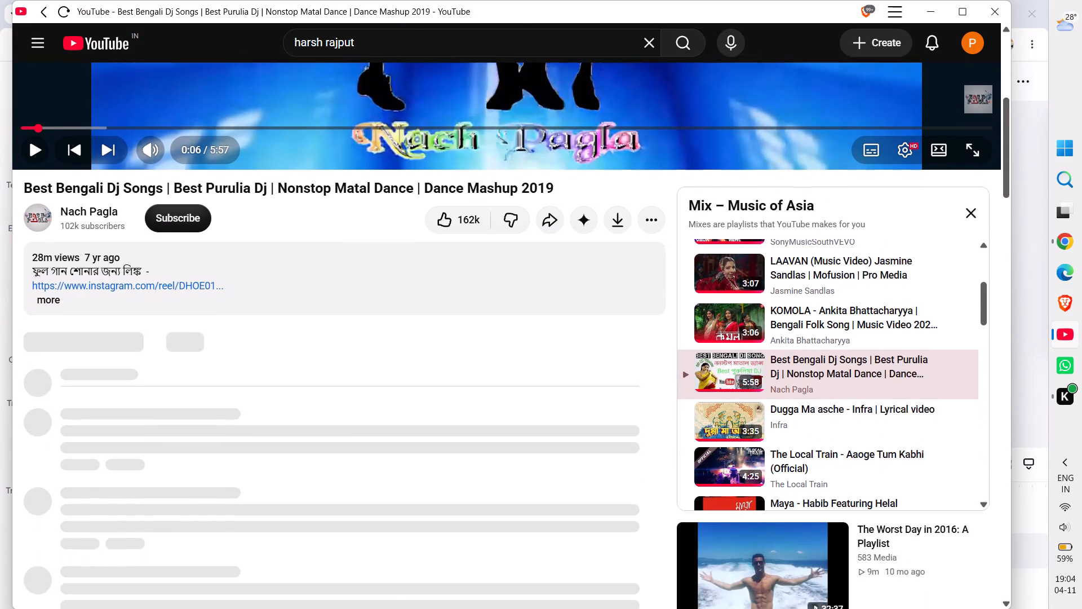
{"action": "scroll", "coordinate": [512, 283], "scroll_direction": "down", "scroll_amount": 1}
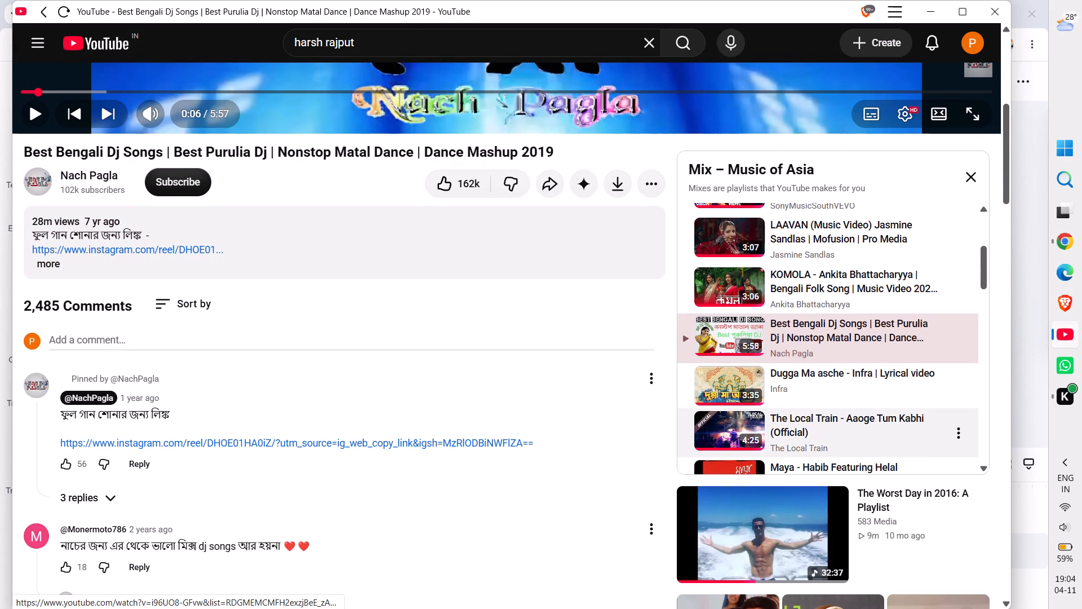
{"action": "left_click", "coordinate": [728, 433]}
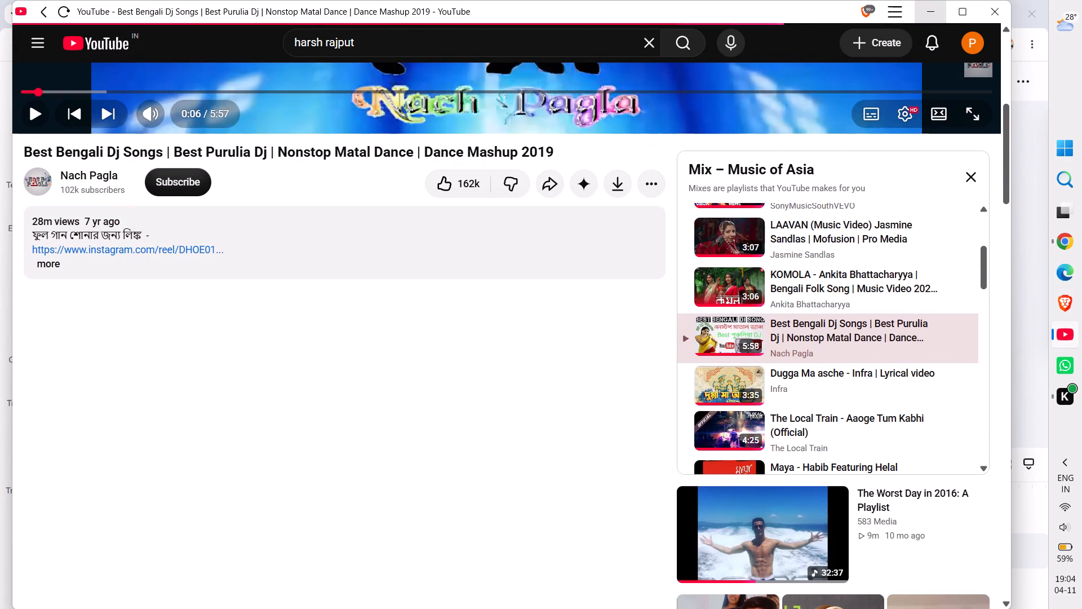
{"action": "left_click", "coordinate": [923, 9]}
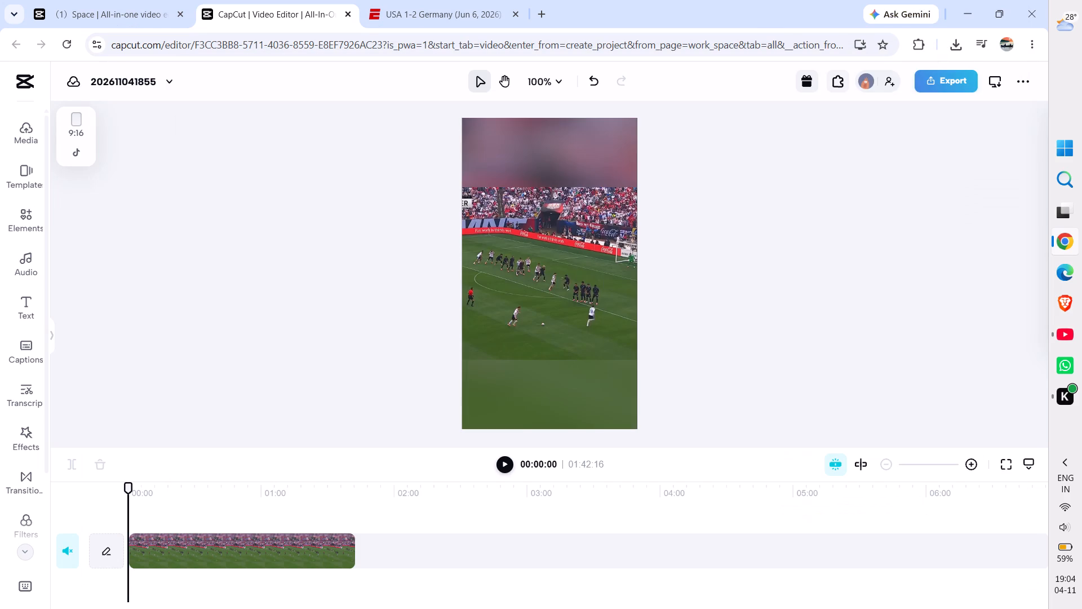
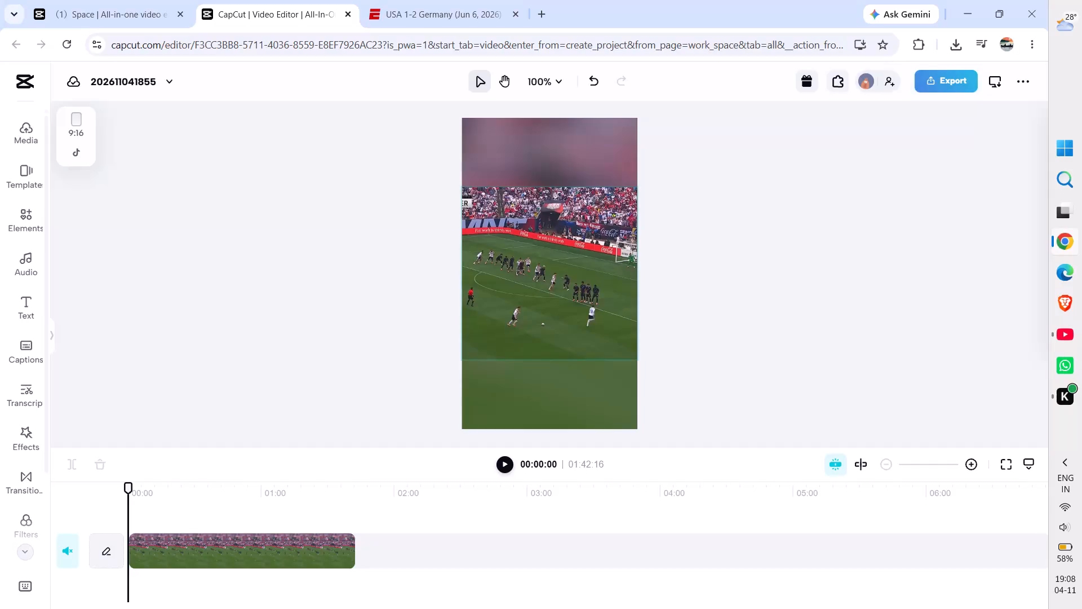
Move the match clip slightly down on the canvas, keeping it horizontally centred, and deselect it.
{"action": "left_click", "coordinate": [575, 257]}
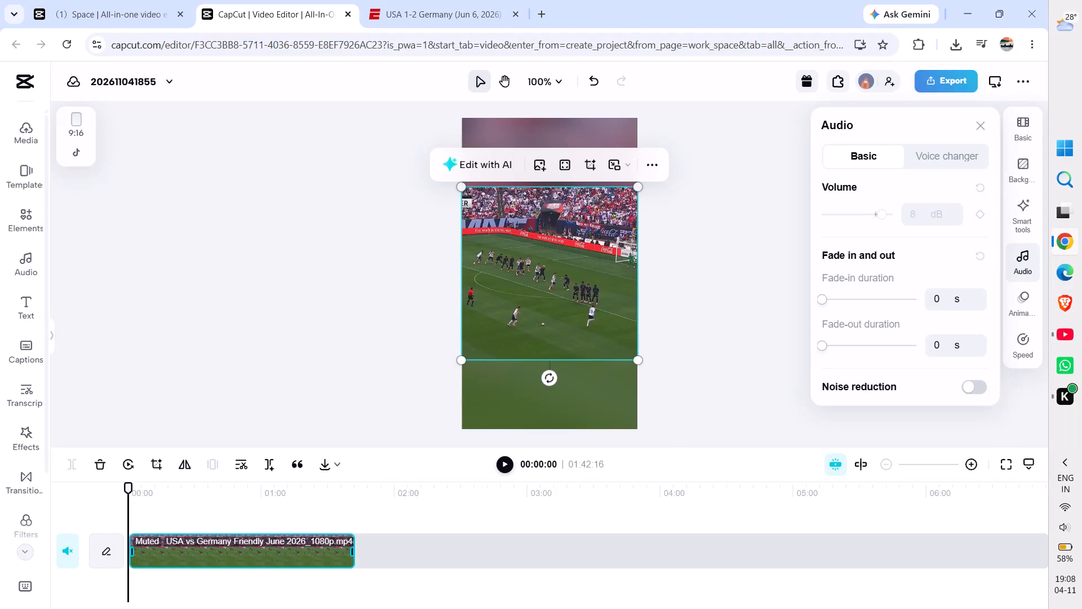
{"action": "left_click_drag", "start_coordinate": [575, 257], "coordinate": [574, 282]}
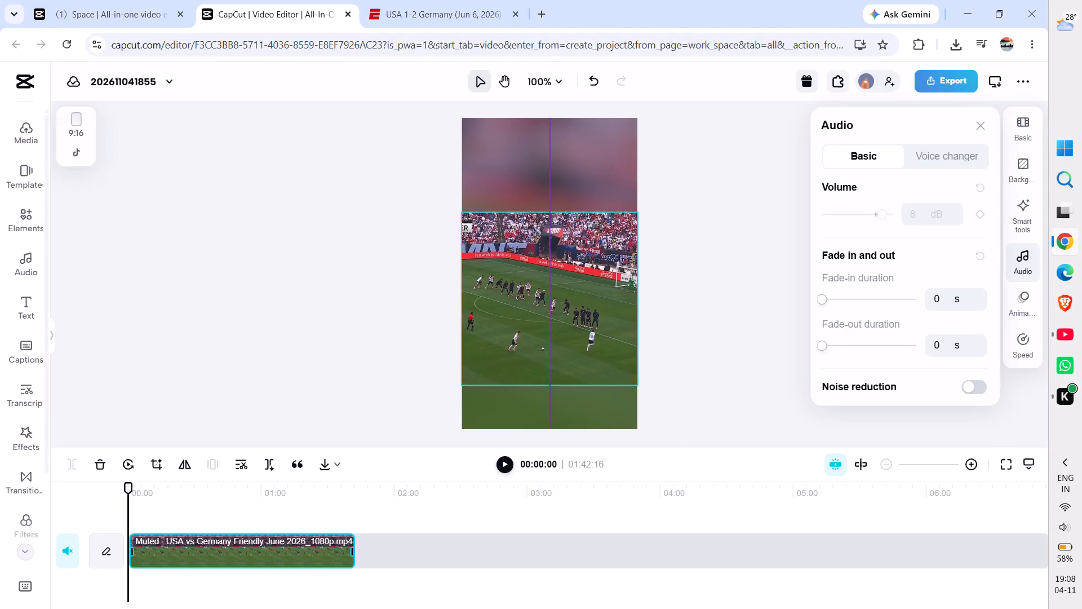
{"action": "left_click_drag", "start_coordinate": [574, 282], "coordinate": [574, 277]}
{"action": "left_click", "coordinate": [335, 303]}
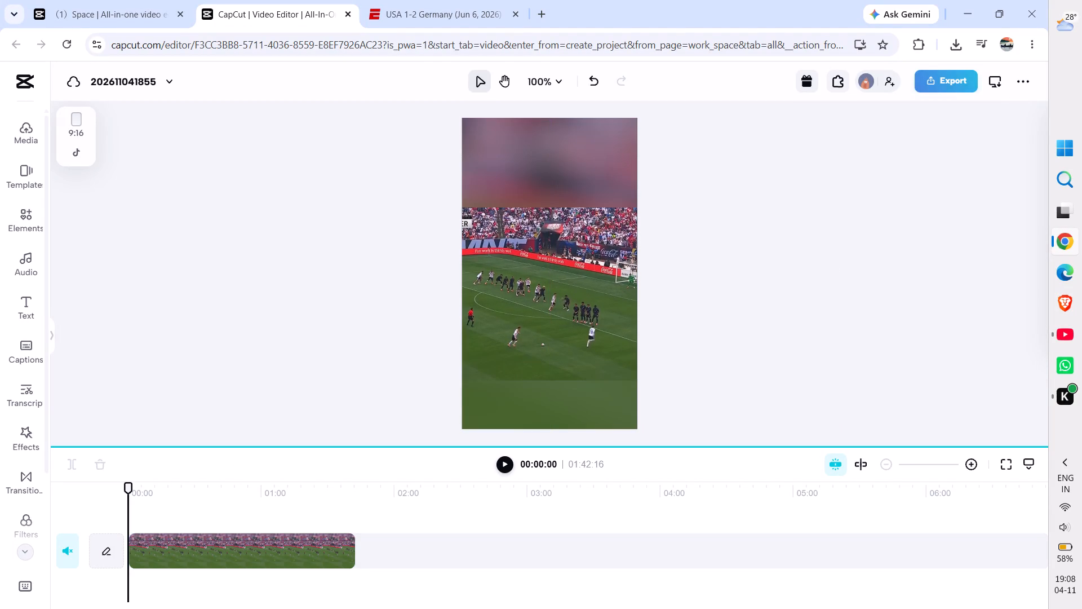
Enlarge the timeline scale until the match clip spans nearly the full timeline width.
{"action": "key", "text": "ctrl+equal"}
{"action": "key", "text": "ctrl+equal"}
{"action": "key", "text": "ctrl+equal"}
{"action": "key", "text": "ctrl+equal"}
{"action": "key", "text": "ctrl+equal"}
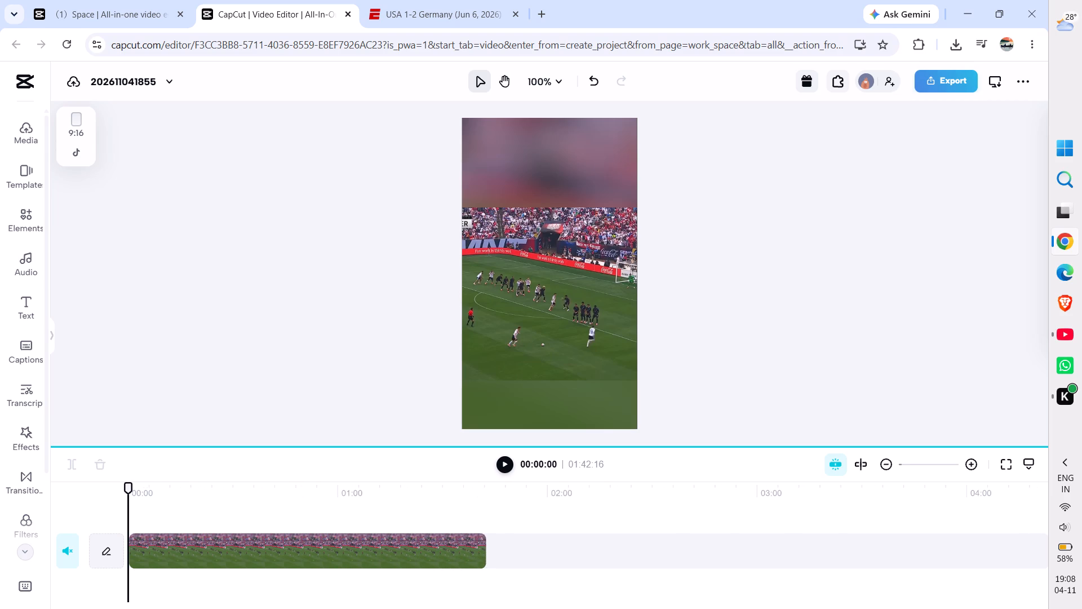
{"action": "key", "text": "ctrl+equal"}
{"action": "key", "text": "ctrl+equal"}
{"action": "key", "text": "ctrl+equal"}
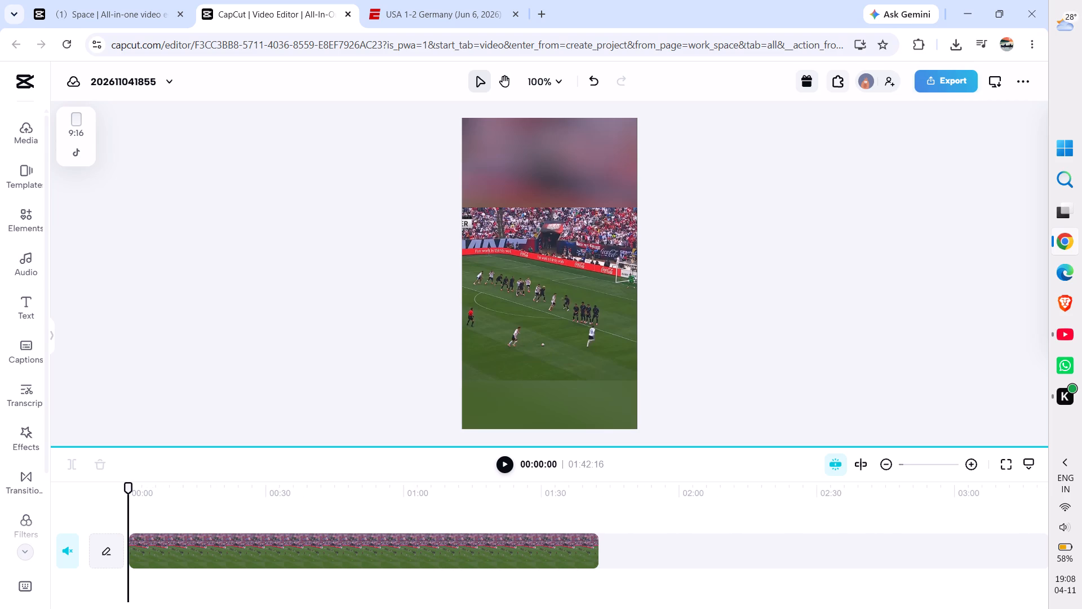
{"action": "key", "text": "ctrl+equal"}
{"action": "key", "text": "ctrl+equal"}
{"action": "key", "text": "ctrl+equal"}
{"action": "key", "text": "ctrl+equal"}
{"action": "key", "text": "ctrl+equal"}
{"action": "key", "text": "ctrl+equal"}
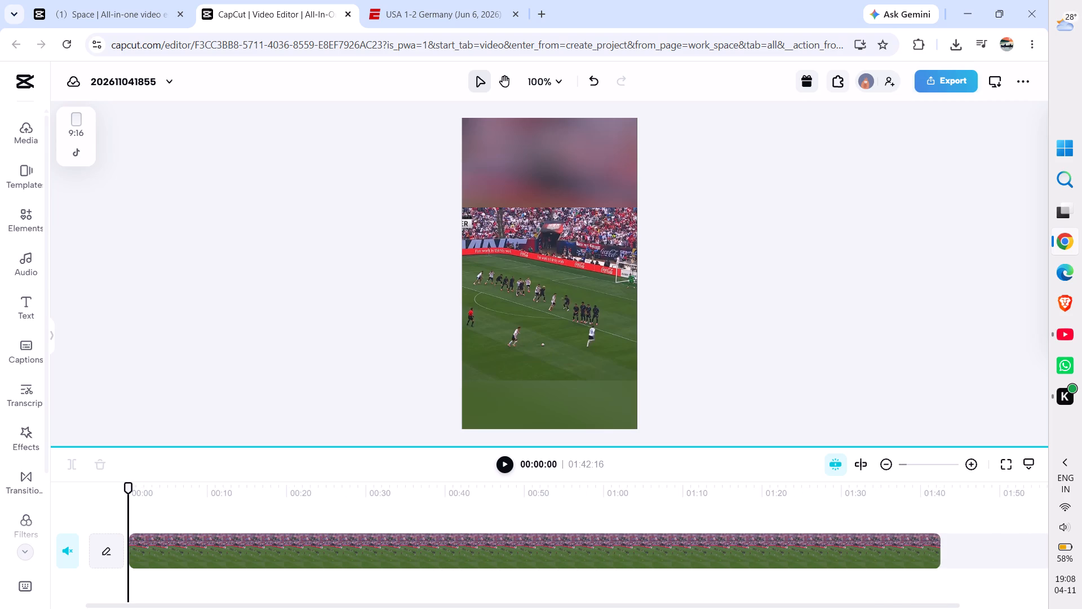
{"action": "key", "text": "ctrl+equal"}
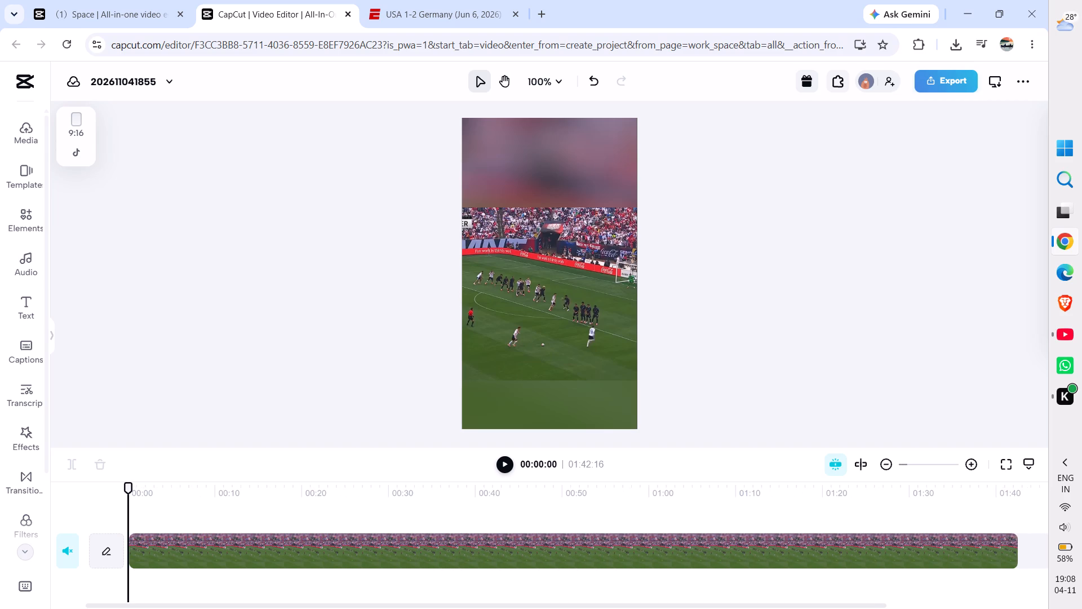
{"action": "left_click", "coordinate": [190, 301]}
Open the text options, switch to the ESPN match page, and copy the "Men's International Friendly" label above the score.
{"action": "left_click", "coordinate": [20, 299]}
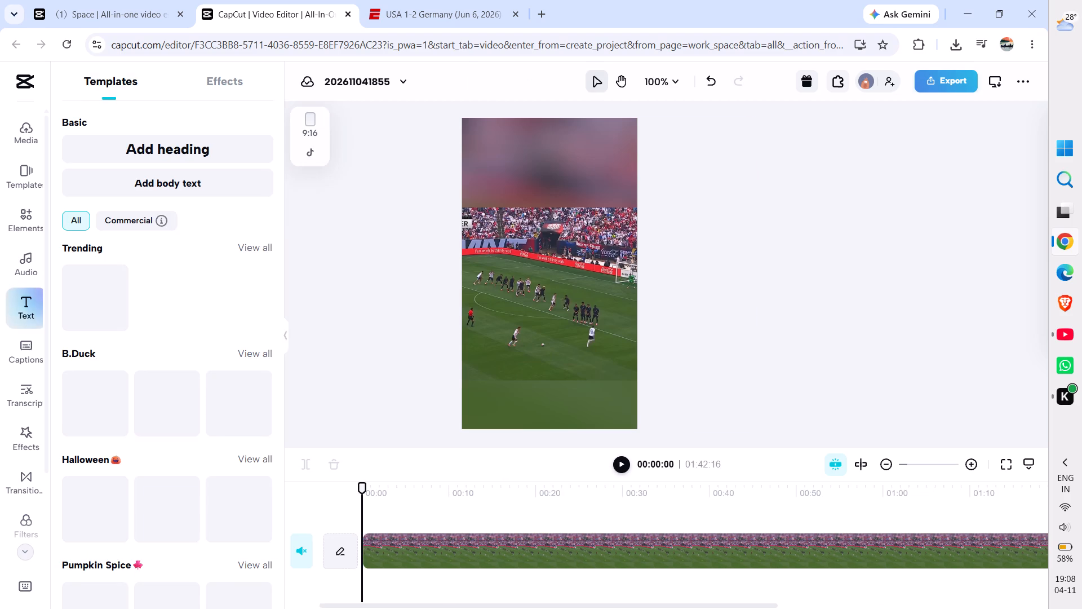
{"action": "left_click", "coordinate": [429, 0]}
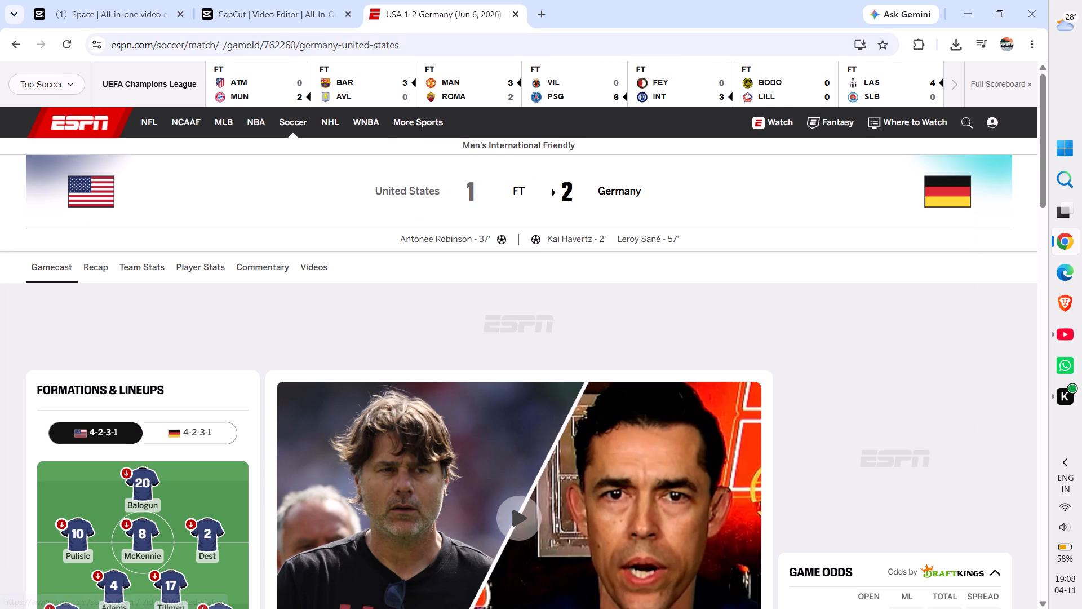
{"action": "left_click_drag", "start_coordinate": [460, 143], "coordinate": [567, 153]}
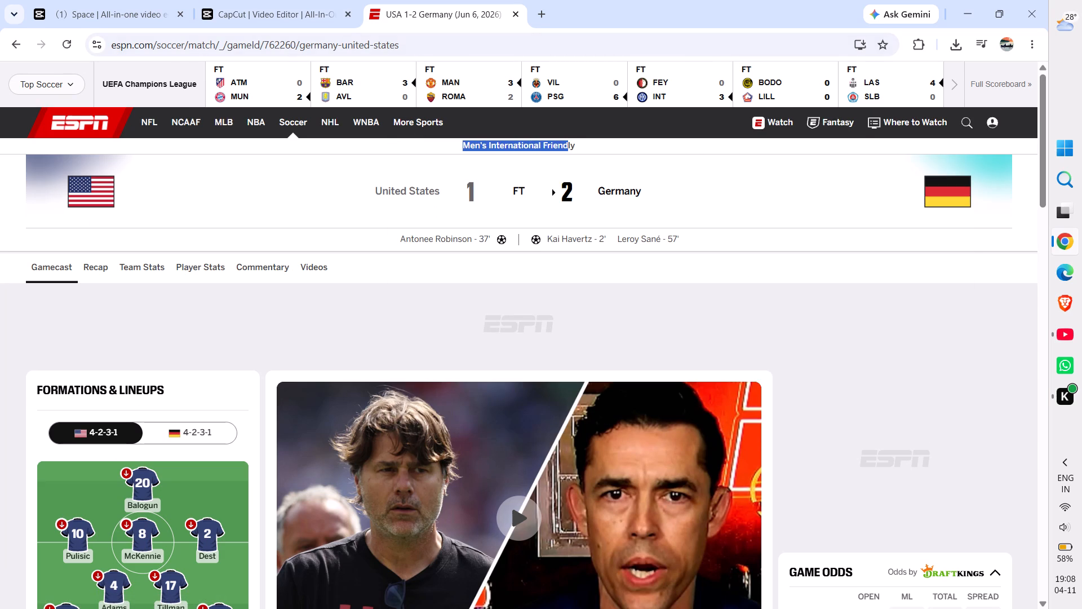
{"action": "left_click_drag", "start_coordinate": [567, 153], "coordinate": [580, 153]}
{"action": "key", "text": "ctrl+c"}
{"action": "left_click", "coordinate": [441, 292]}
Return to CapCut, add a heading at the video's start, and replace its placeholder with the copied "Men's International Friendly".
{"action": "left_click", "coordinate": [270, 0]}
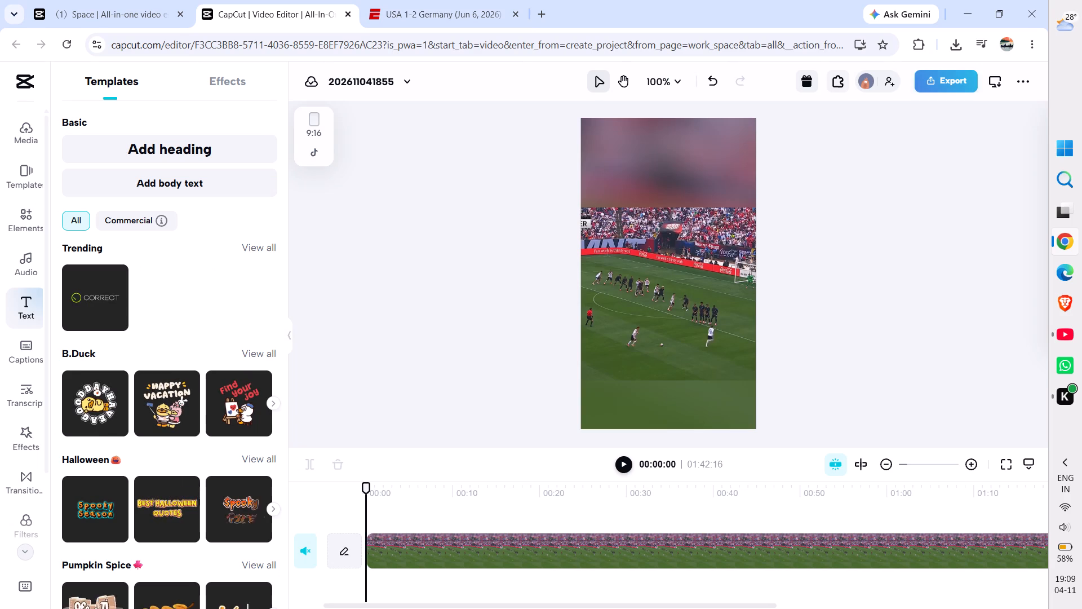
{"action": "left_click", "coordinate": [179, 142]}
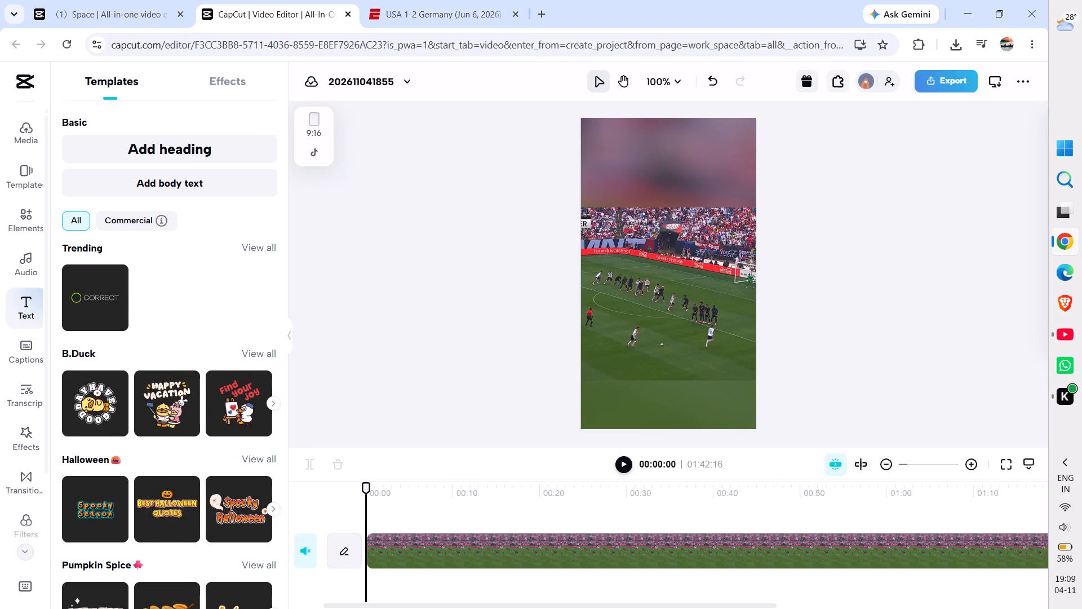
{"action": "left_click", "coordinate": [1023, 161]}
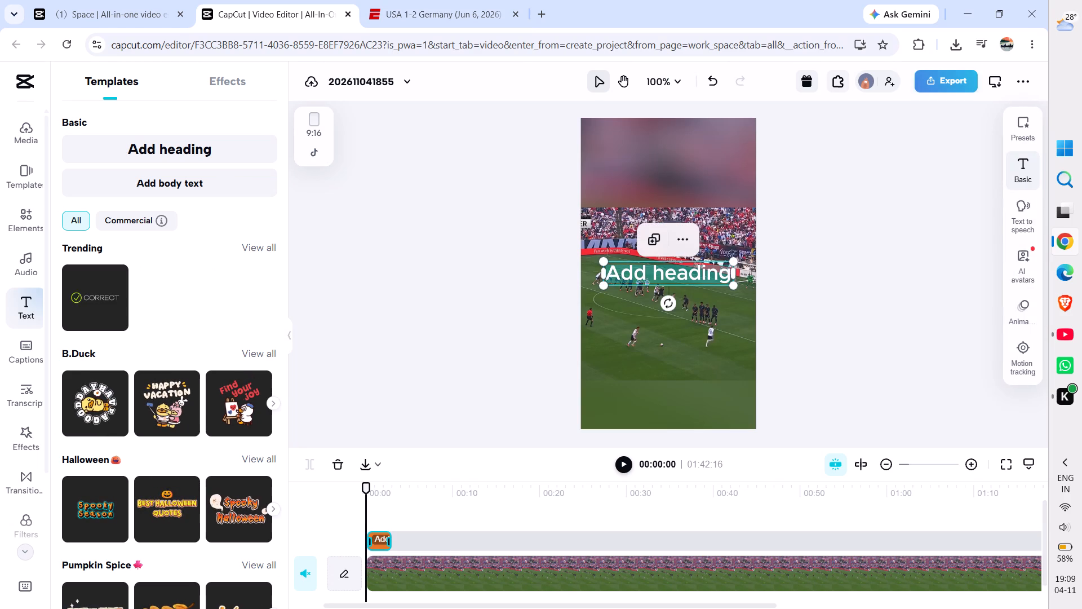
{"action": "left_click", "coordinate": [900, 160]}
{"action": "key", "text": "BackSpace"}
{"action": "key", "text": "BackSpace"}
{"action": "key", "text": "BackSpace"}
{"action": "key", "text": "BackSpace"}
{"action": "key", "text": "BackSpace"}
{"action": "key", "text": "BackSpace"}
{"action": "key", "text": "BackSpace"}
{"action": "key", "text": "BackSpace"}
{"action": "key", "text": "BackSpace"}
{"action": "key", "text": "BackSpace"}
{"action": "key", "text": "BackSpace"}
{"action": "key", "text": "BackSpace"}
{"action": "key", "text": "BackSpace"}
{"action": "key", "text": "BackSpace"}
{"action": "key", "text": "BackSpace"}
{"action": "key", "text": "BackSpace"}
{"action": "key", "text": "BackSpace"}
{"action": "key", "text": "BackSpace"}
{"action": "key", "text": "BackSpace"}
{"action": "key", "text": "BackSpace"}
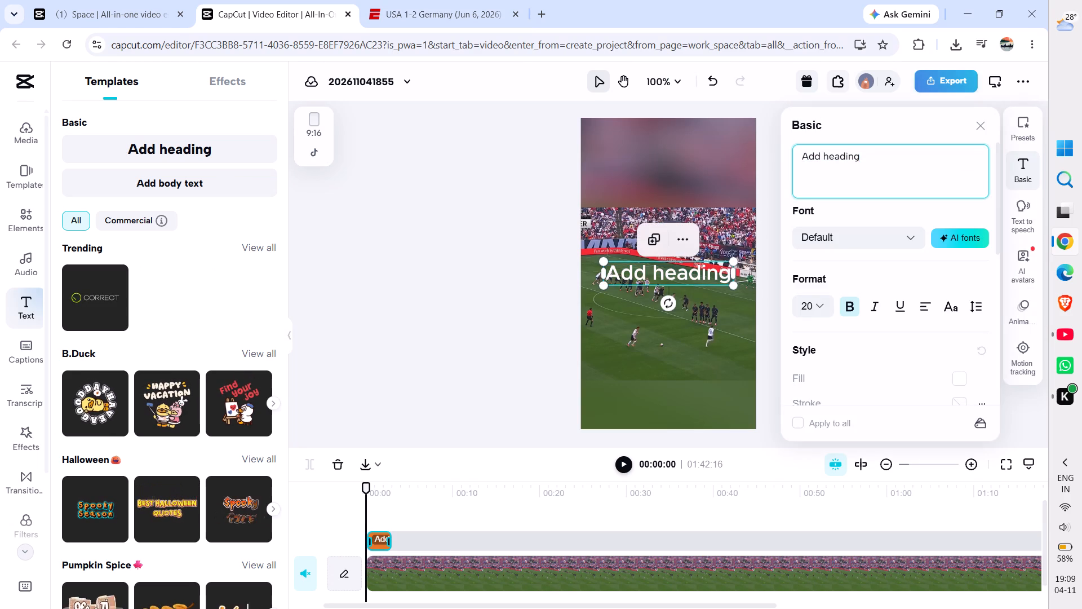
{"action": "key", "text": "ctrl+v"}
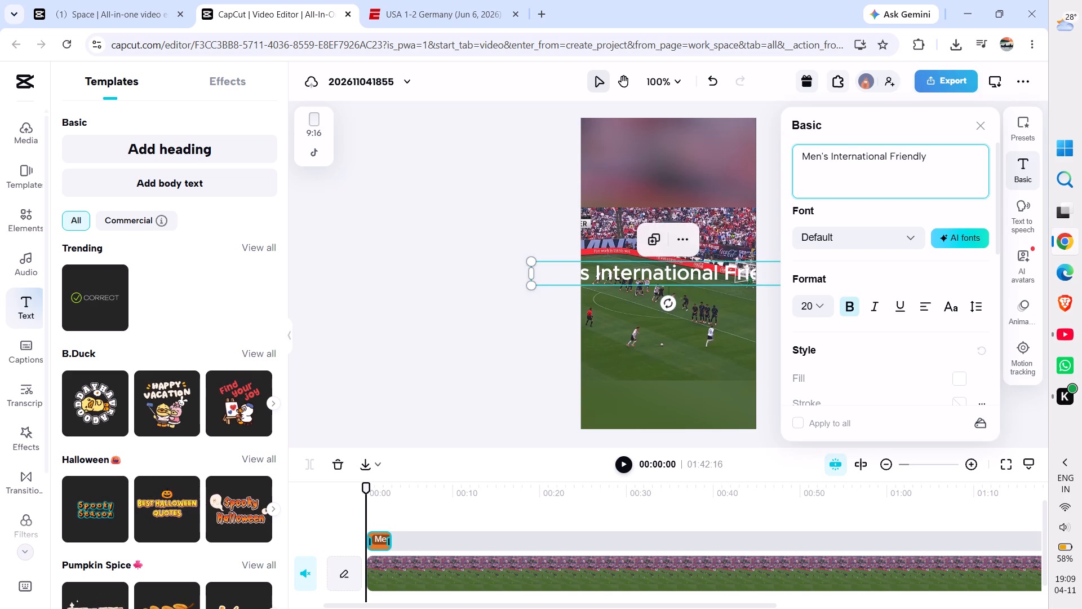
Apply the white text preset with a black outline to the heading.
{"action": "left_click", "coordinate": [1023, 124]}
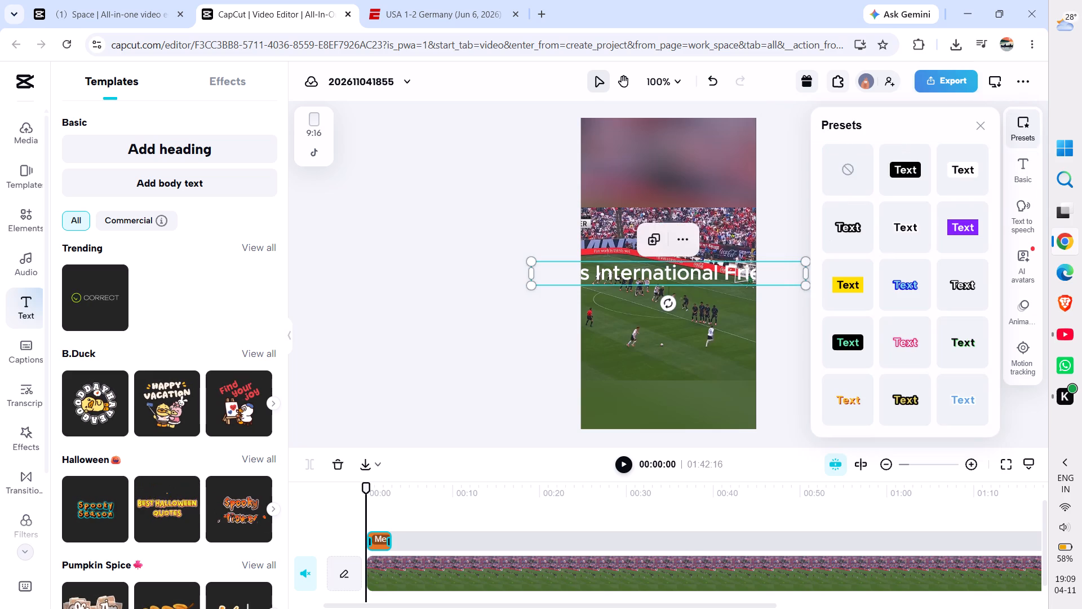
{"action": "left_click", "coordinate": [847, 236]}
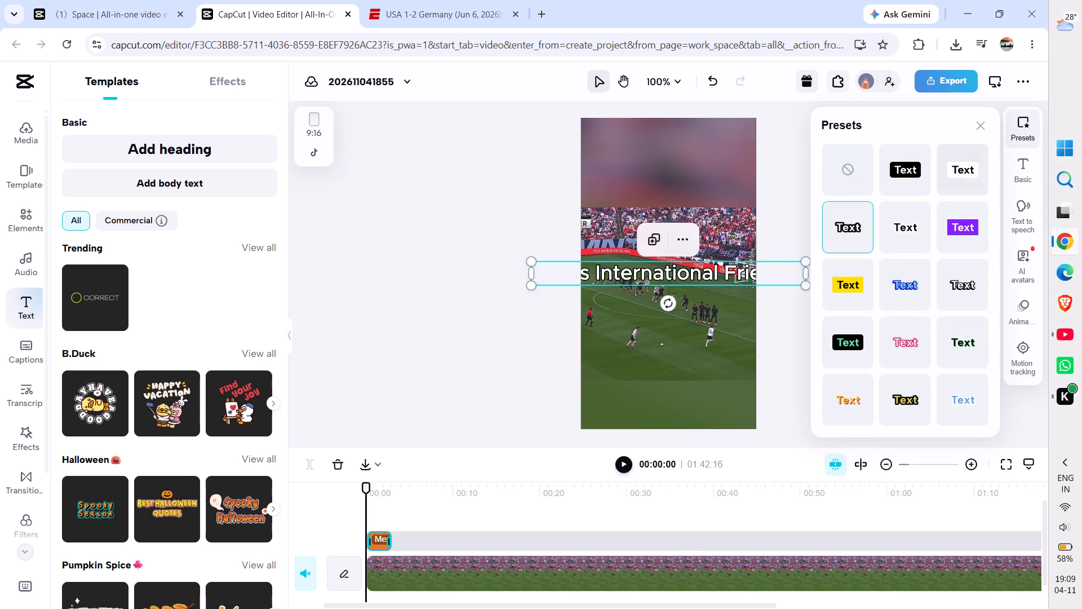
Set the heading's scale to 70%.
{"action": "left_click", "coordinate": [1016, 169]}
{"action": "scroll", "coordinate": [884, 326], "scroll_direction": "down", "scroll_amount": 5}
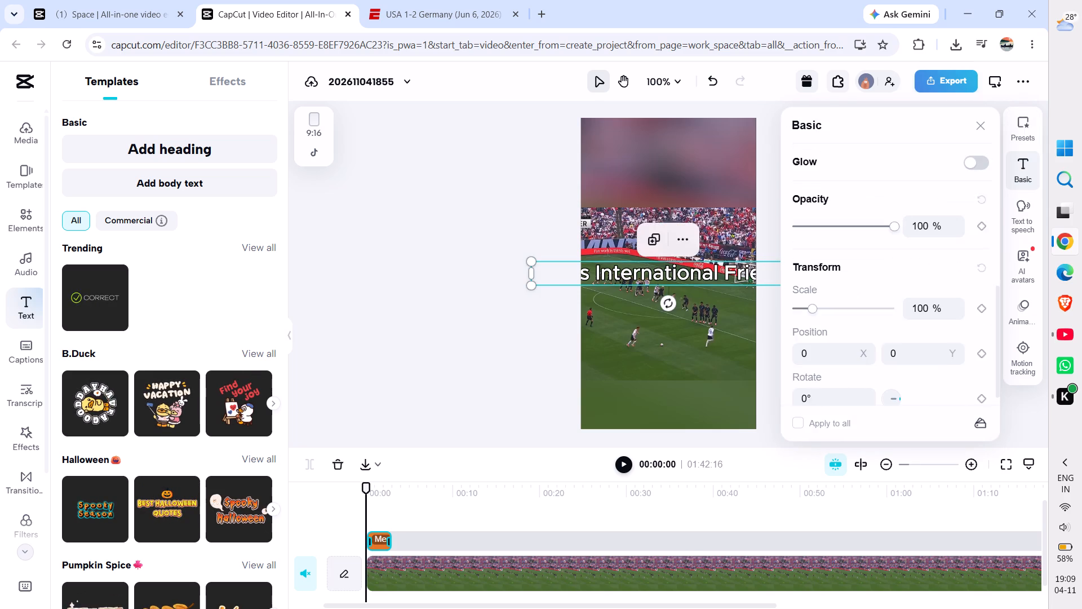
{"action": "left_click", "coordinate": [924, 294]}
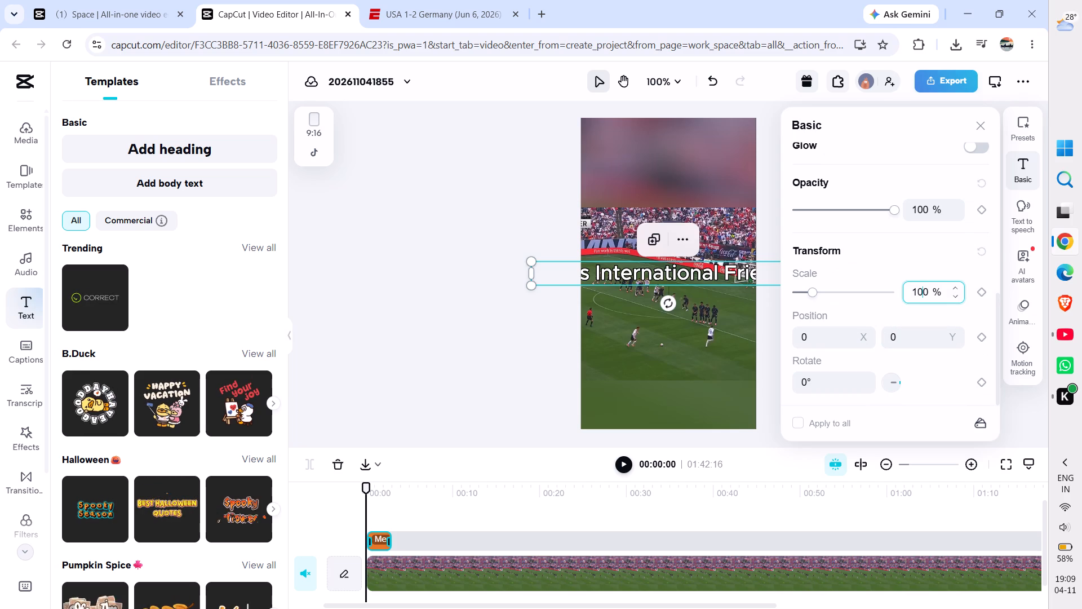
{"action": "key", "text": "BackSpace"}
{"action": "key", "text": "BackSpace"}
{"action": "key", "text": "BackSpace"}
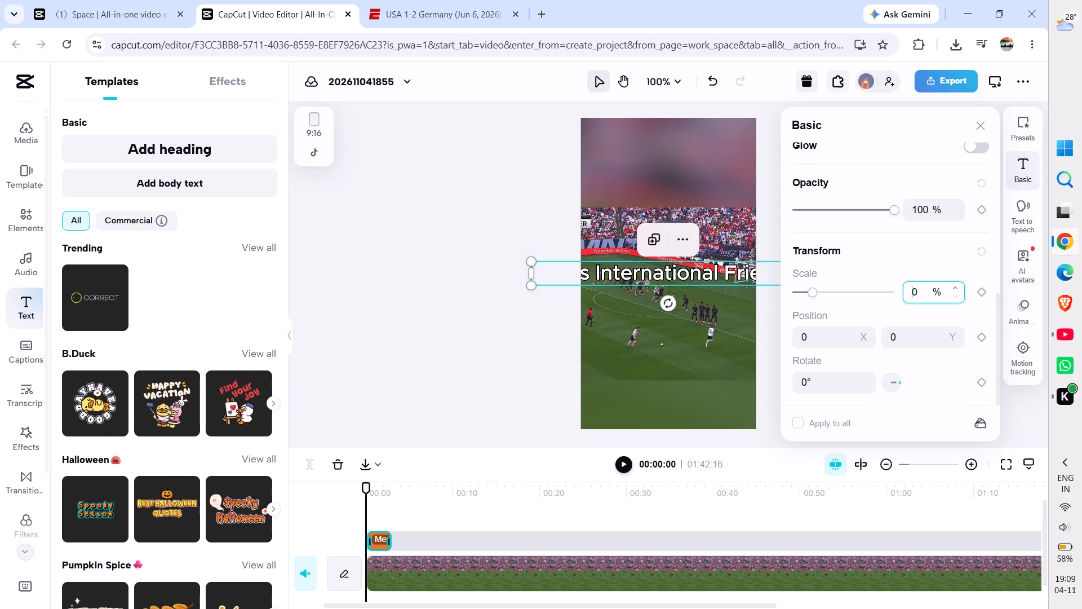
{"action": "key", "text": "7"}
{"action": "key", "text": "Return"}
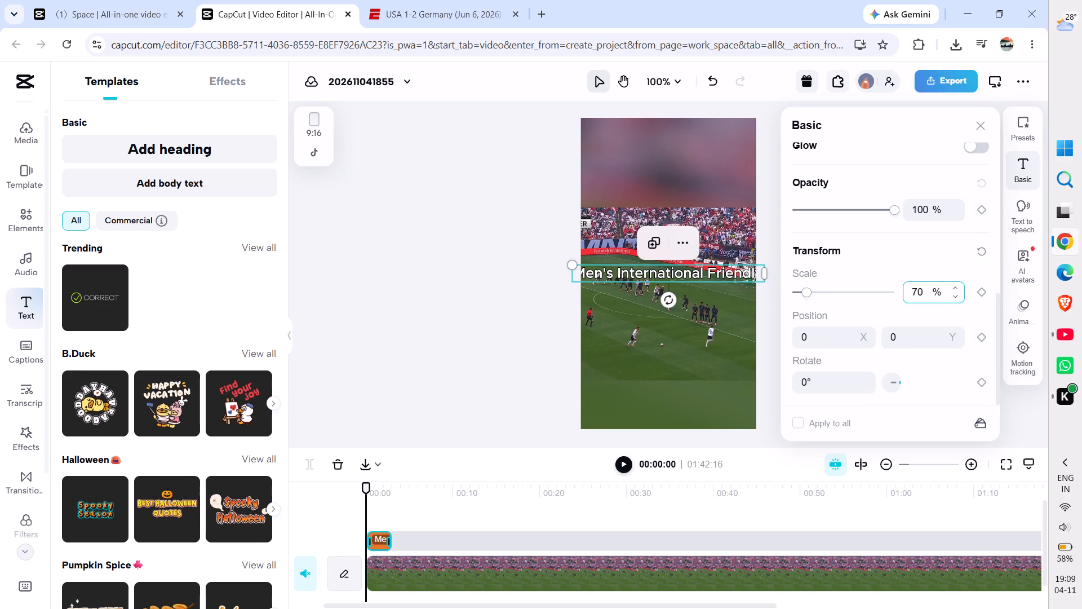
Break the heading before "Friendly" and indent that word with spaces so it sits centred under "Men's International".
{"action": "scroll", "coordinate": [900, 197], "scroll_direction": "up", "scroll_amount": 5}
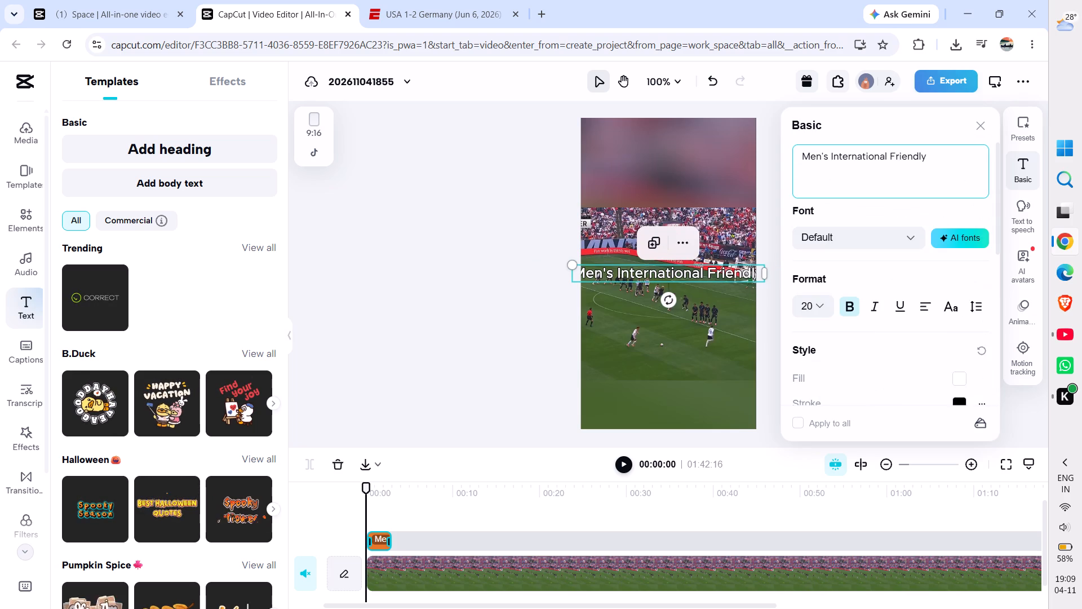
{"action": "left_click", "coordinate": [889, 162]}
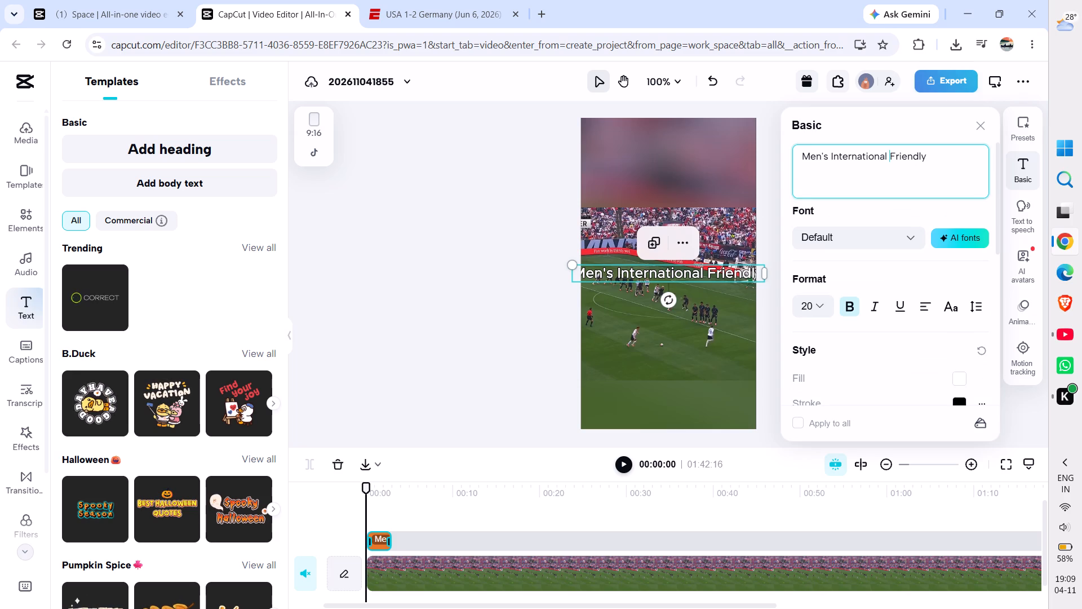
{"action": "key", "text": "Return"}
{"action": "key", "text": "space"}
{"action": "key", "text": "space"}
{"action": "key", "text": "space"}
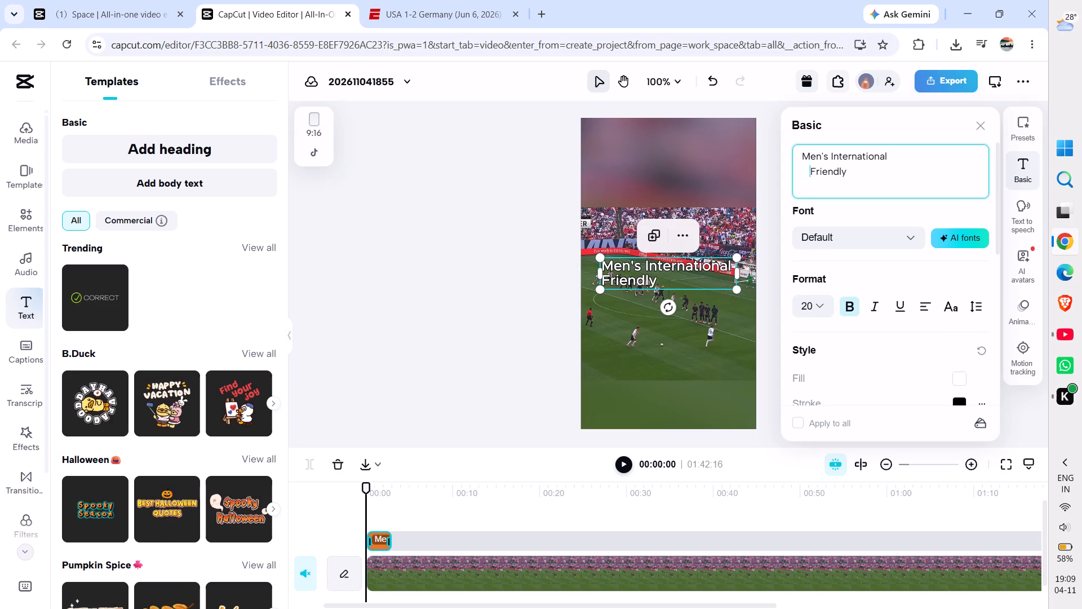
{"action": "key", "text": "space"}
{"action": "key", "text": "space"}
{"action": "key", "text": "space"}
{"action": "key", "text": "space"}
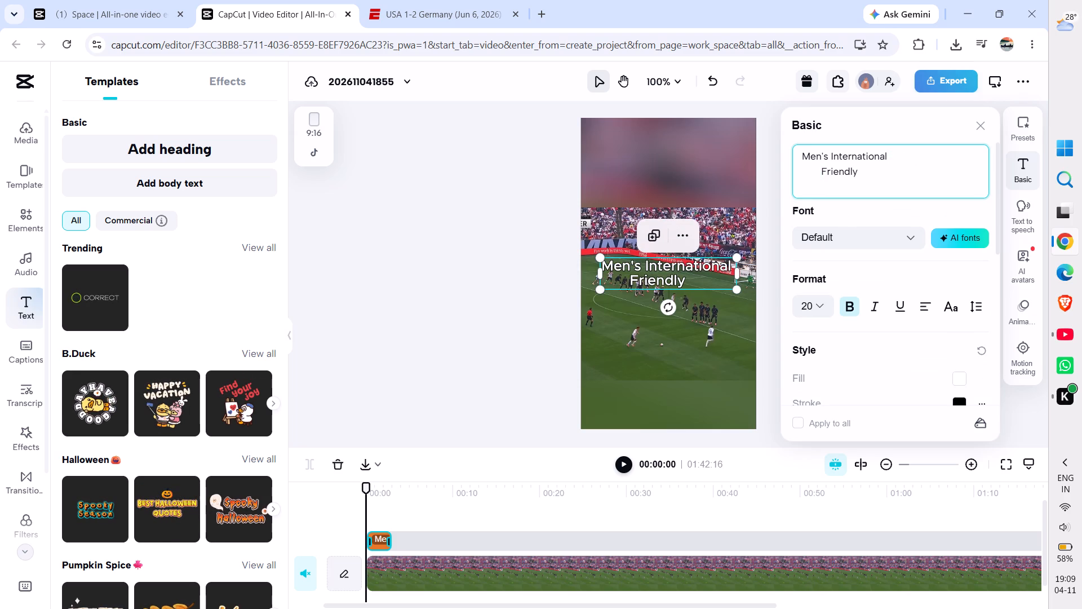
{"action": "key", "text": "space"}
{"action": "key", "text": "space"}
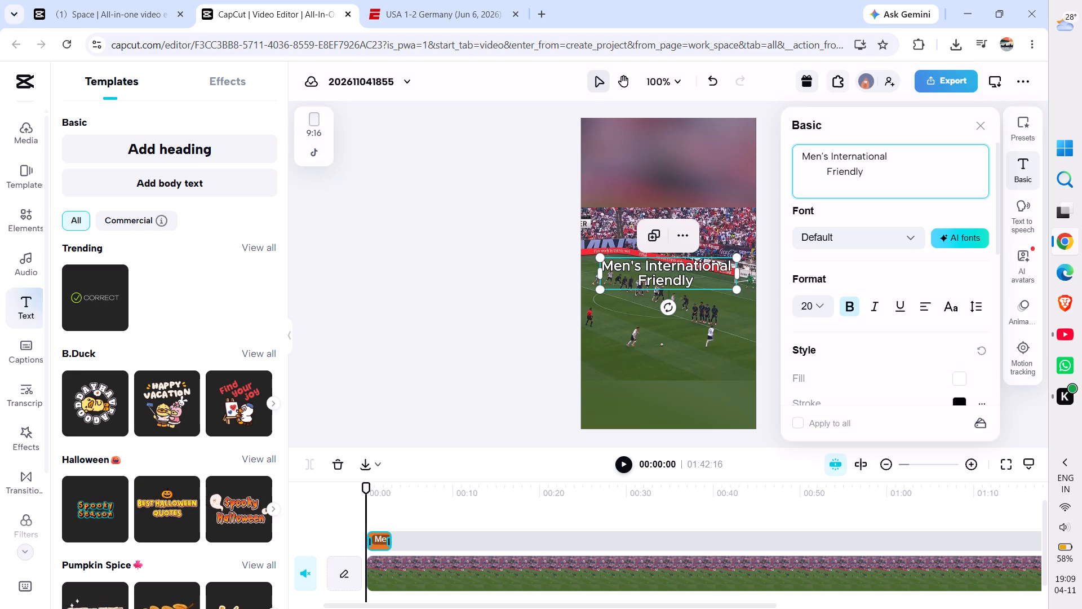
{"action": "key", "text": "space"}
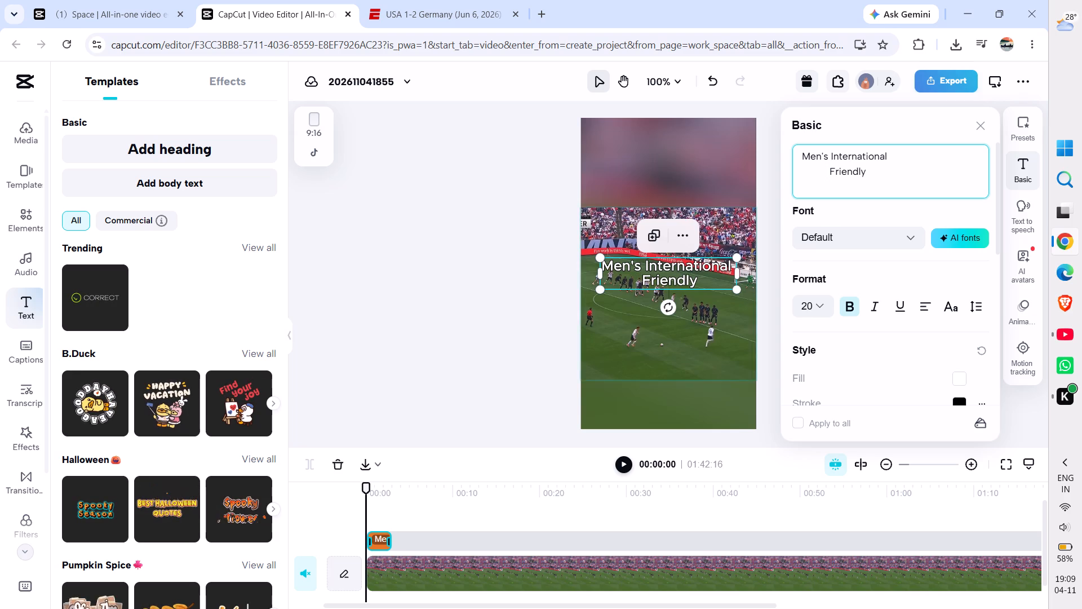
Move the heading to the top of the frame, horizontally centred, at about Y 528.
{"action": "left_click_drag", "start_coordinate": [670, 271], "coordinate": [668, 144]}
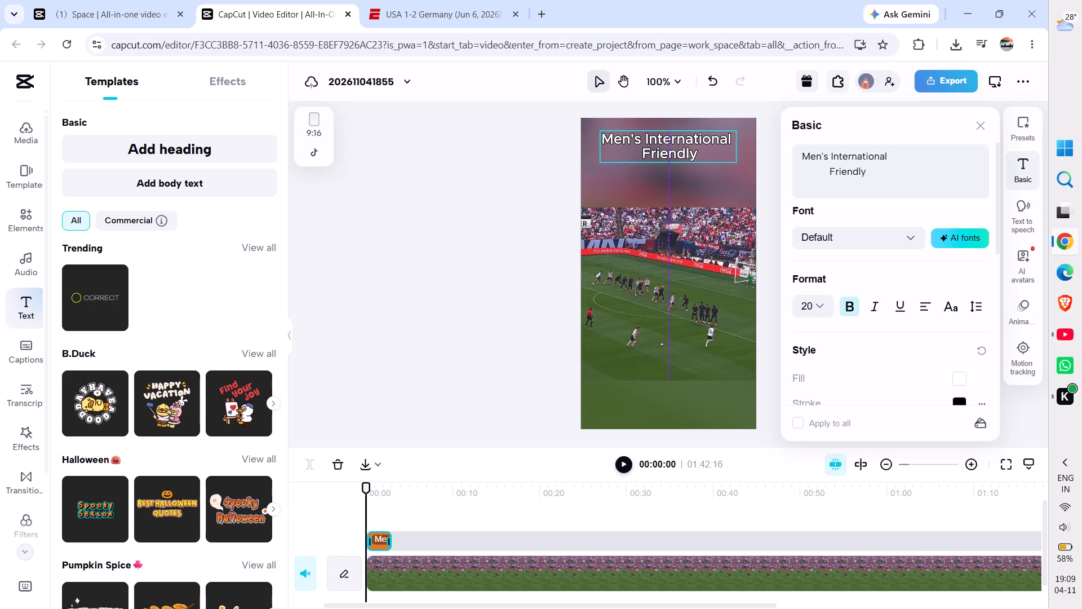
{"action": "left_click_drag", "start_coordinate": [668, 144], "coordinate": [669, 144]}
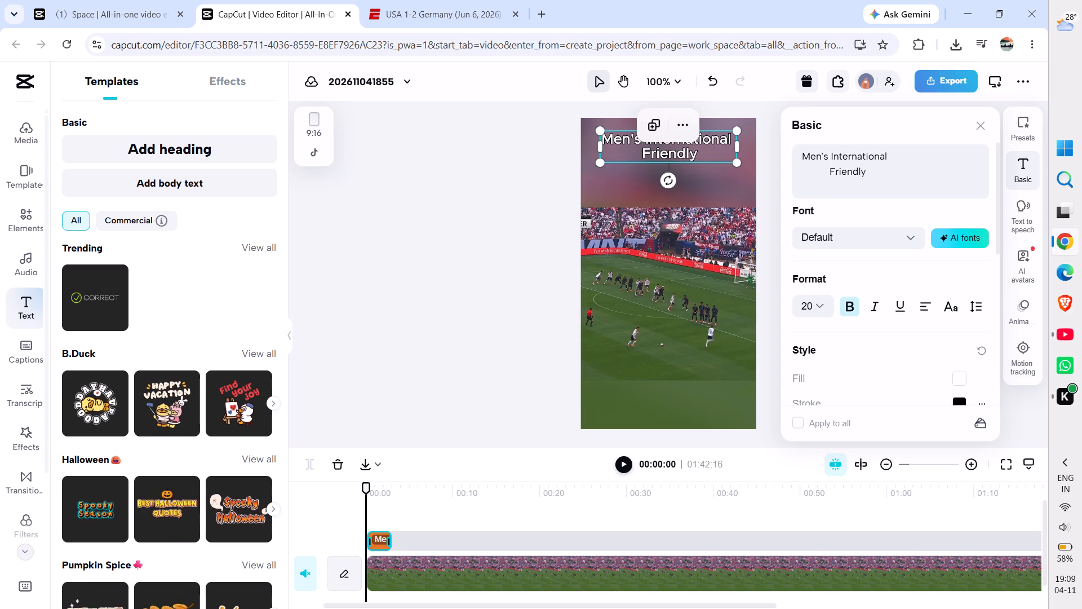
Set the heading's scale to 60% and deselect it.
{"action": "scroll", "coordinate": [956, 252], "scroll_direction": "down", "scroll_amount": 6}
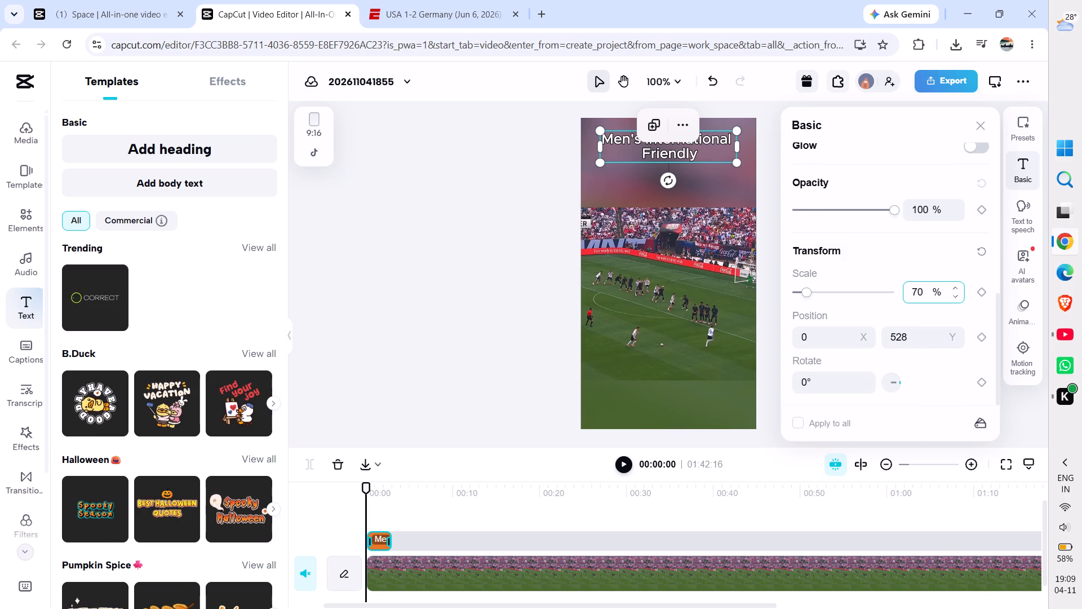
{"action": "left_click", "coordinate": [915, 293]}
{"action": "key", "text": "BackSpace"}
{"action": "key", "text": "6"}
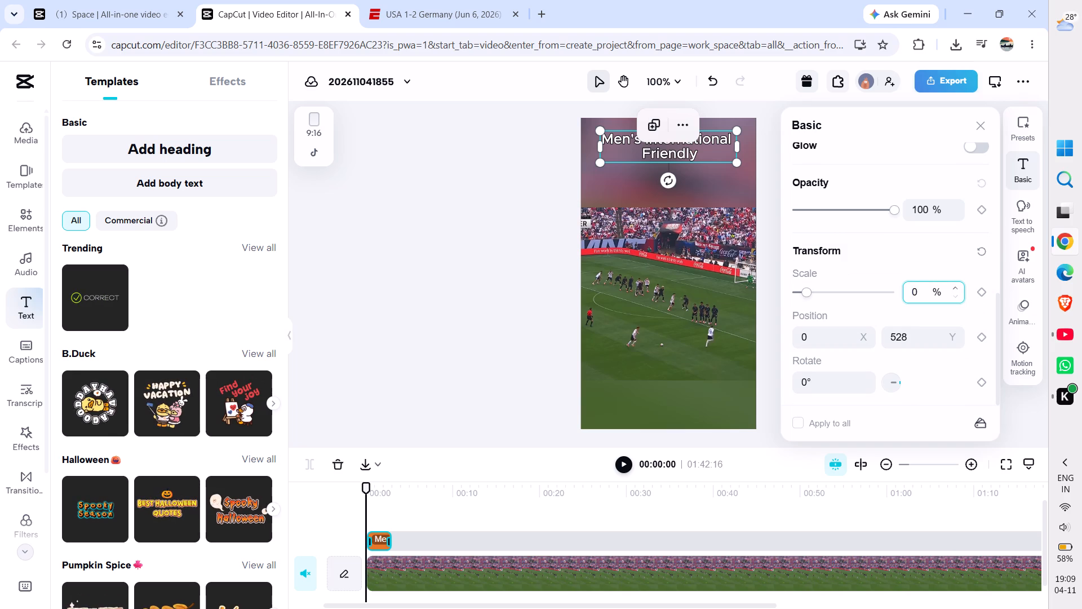
{"action": "key", "text": "Return"}
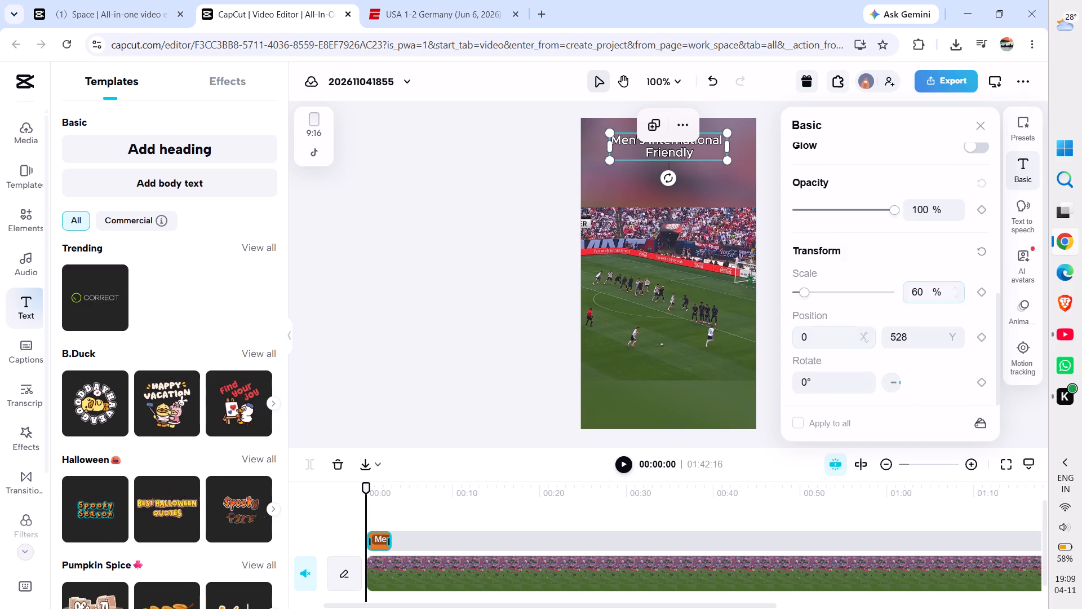
{"action": "left_click", "coordinate": [499, 299]}
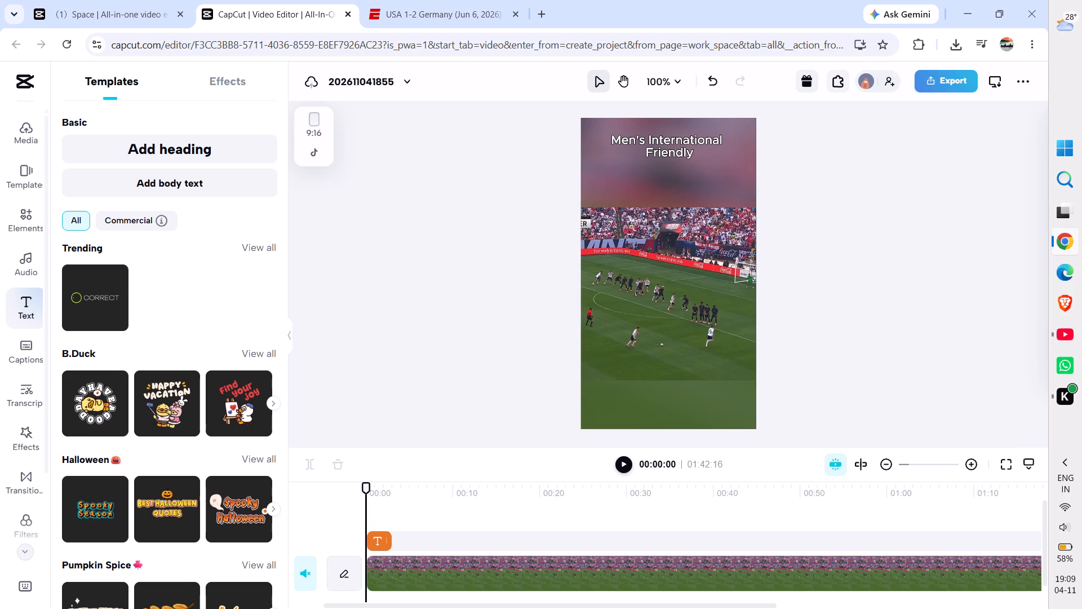
Add a body text element at the start of the video and clear its placeholder wording.
{"action": "left_click", "coordinate": [209, 188]}
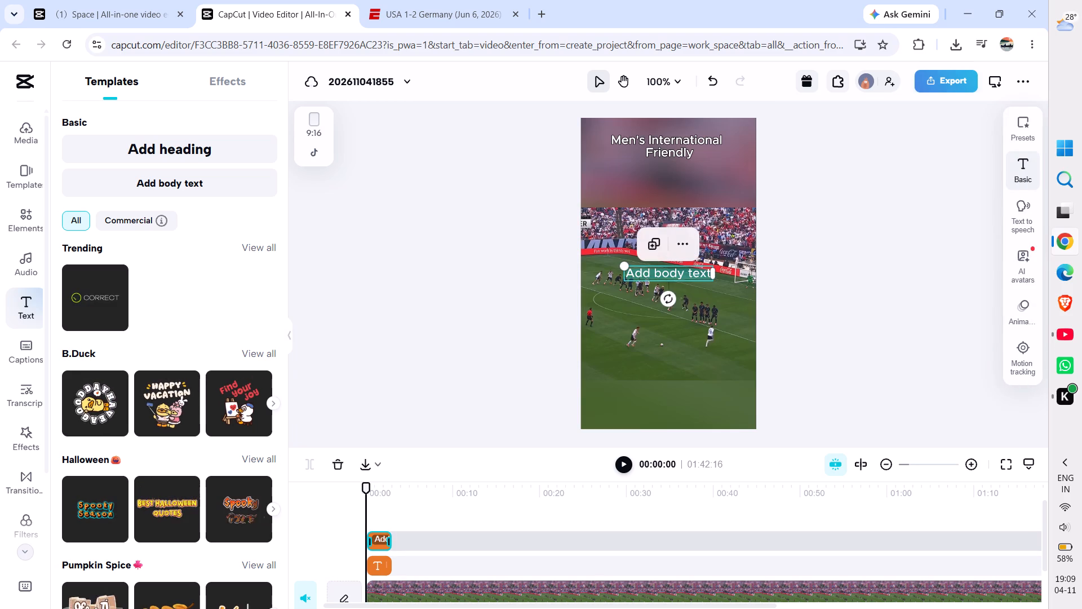
{"action": "left_click", "coordinate": [1018, 175]}
{"action": "left_click", "coordinate": [871, 160]}
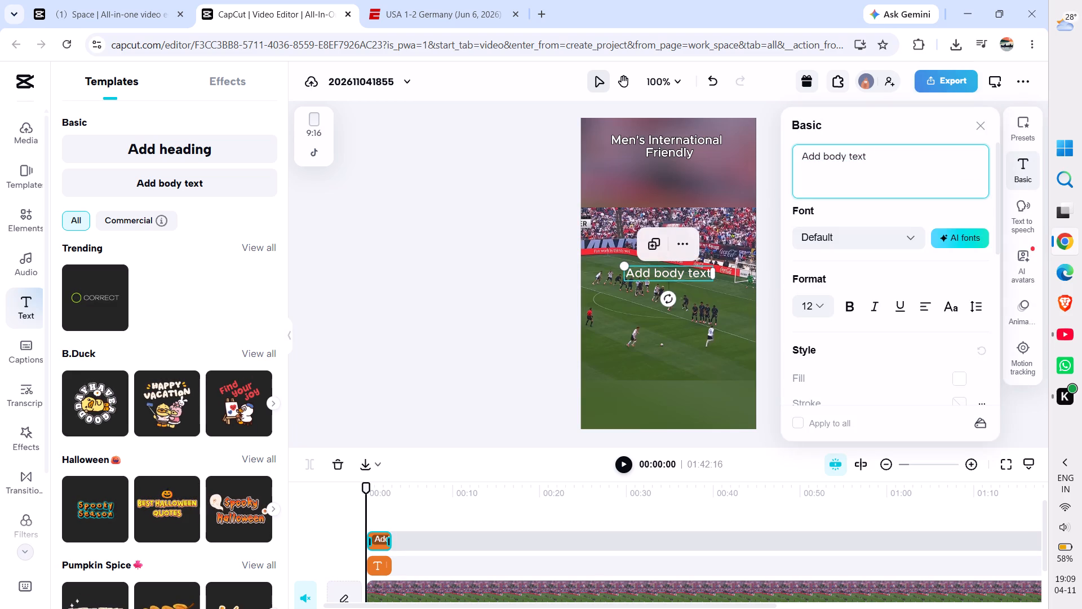
{"action": "key", "text": "BackSpace"}
{"action": "key", "text": "BackSpace"}
{"action": "key", "text": "BackSpace"}
{"action": "key", "text": "BackSpace"}
{"action": "key", "text": "BackSpace"}
{"action": "key", "text": "BackSpace"}
{"action": "key", "text": "BackSpace"}
{"action": "key", "text": "BackSpace"}
{"action": "key", "text": "BackSpace"}
{"action": "key", "text": "BackSpace"}
{"action": "key", "text": "BackSpace"}
{"action": "key", "text": "BackSpace"}
{"action": "key", "text": "BackSpace"}
{"action": "key", "text": "BackSpace"}
{"action": "key", "text": "BackSpace"}
{"action": "key", "text": "BackSpace"}
{"action": "key", "text": "BackSpace"}
{"action": "key", "text": "BackSpace"}
{"action": "key", "text": "BackSpace"}
{"action": "key", "text": "BackSpace"}
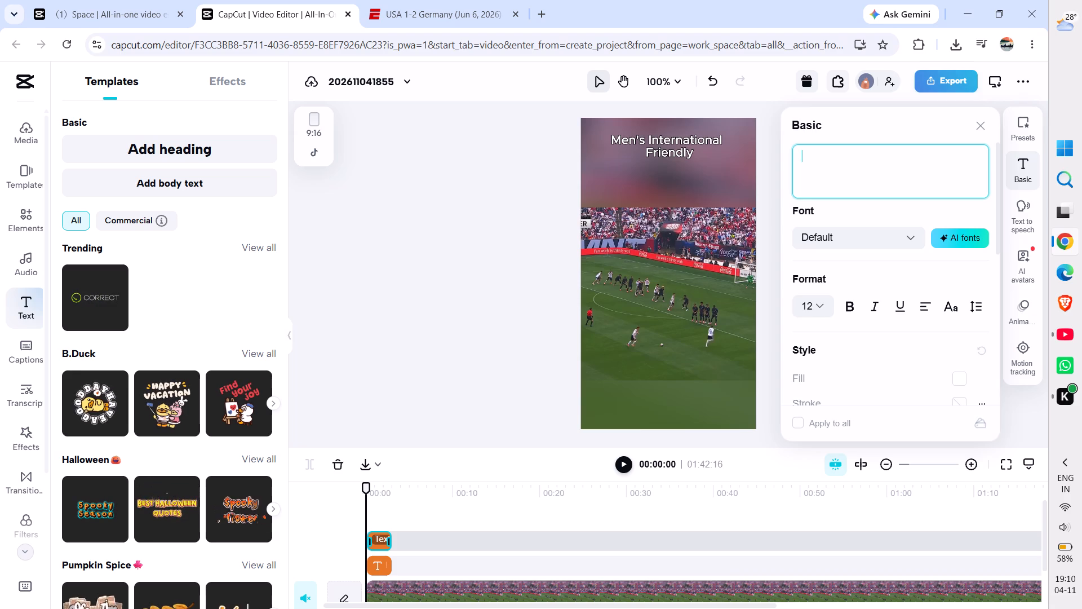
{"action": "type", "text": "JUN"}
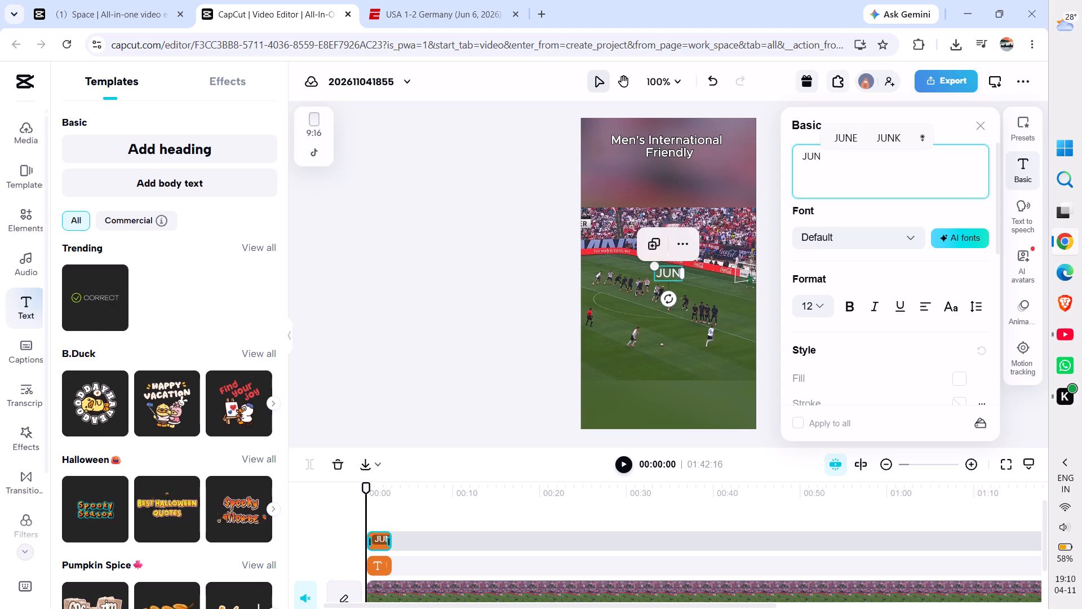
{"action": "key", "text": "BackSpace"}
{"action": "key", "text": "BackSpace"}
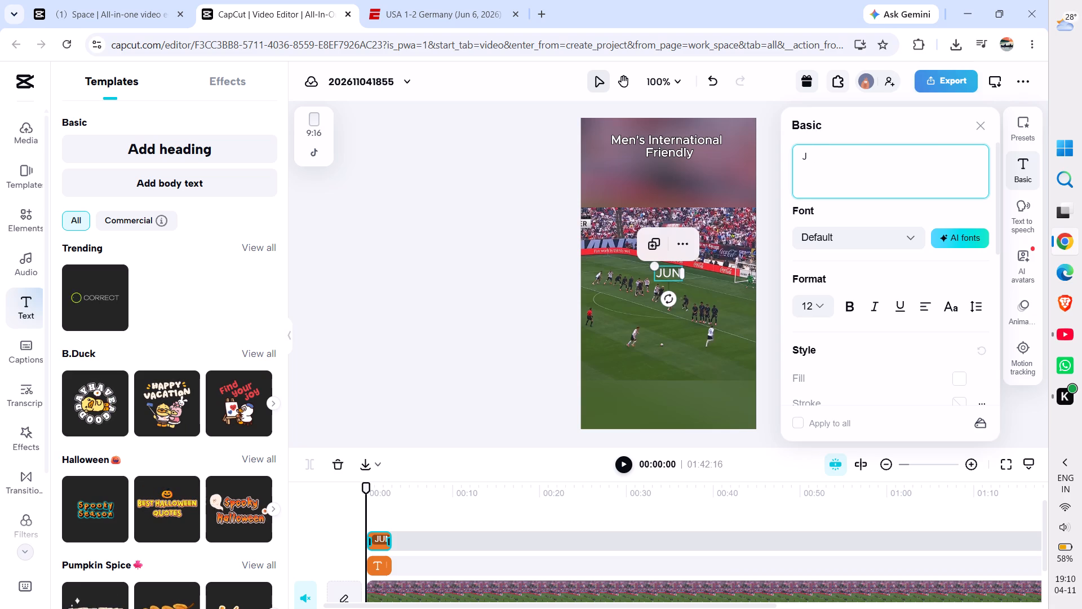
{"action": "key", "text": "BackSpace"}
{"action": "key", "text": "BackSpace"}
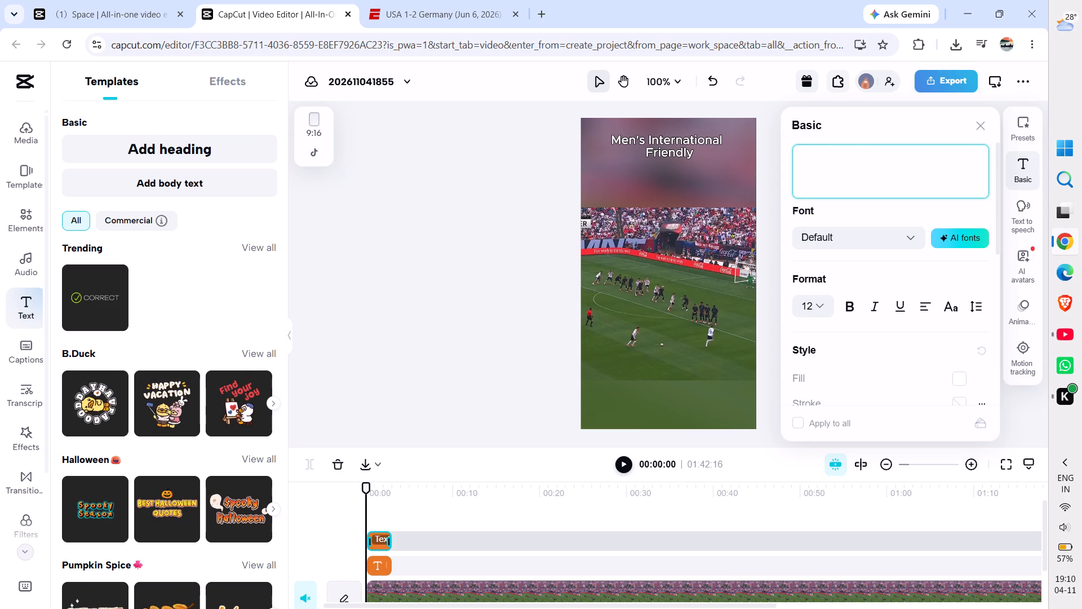
Enter "June 6, 2026" as the wording of the empty body text.
{"action": "key", "text": "j"}
{"action": "type", "text": "un"}
{"action": "left_click", "coordinate": [845, 140]}
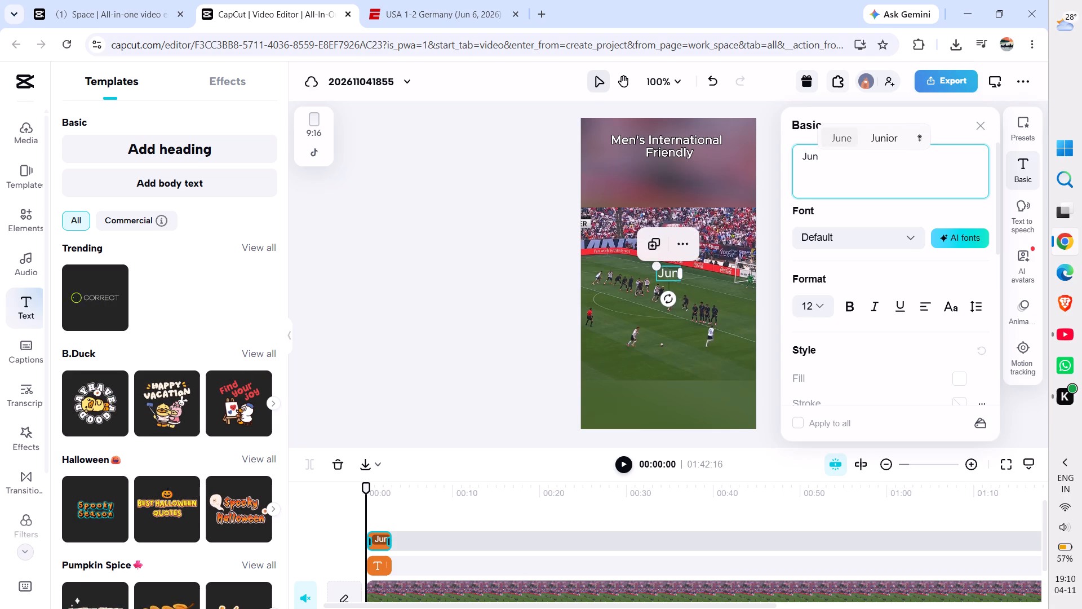
{"action": "key", "text": "space"}
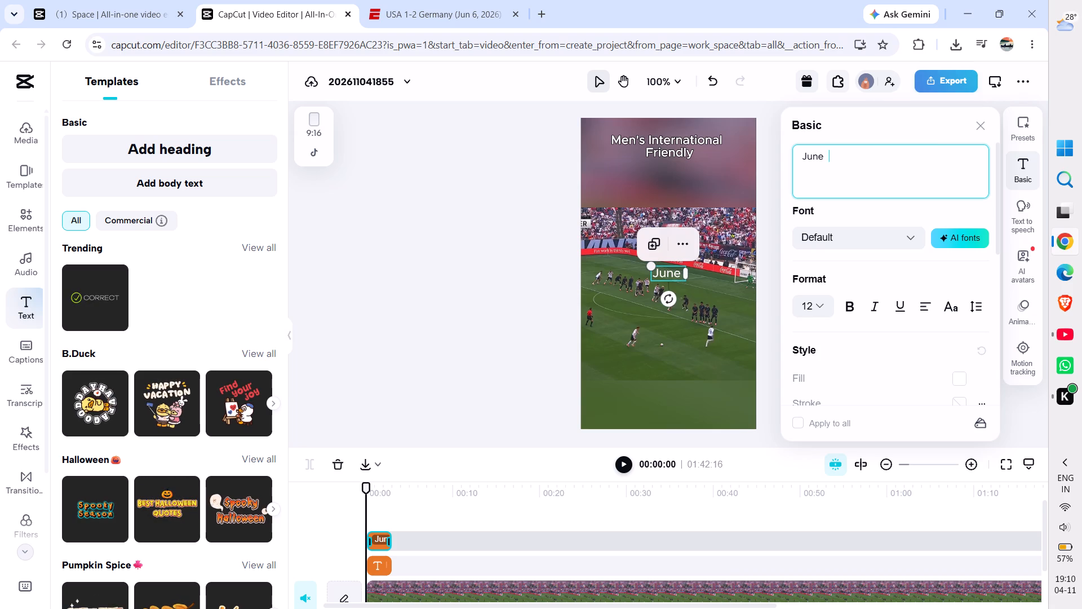
{"action": "type", "text": "5"}
{"action": "key", "text": "BackSpace"}
{"action": "type", "text": "6"}
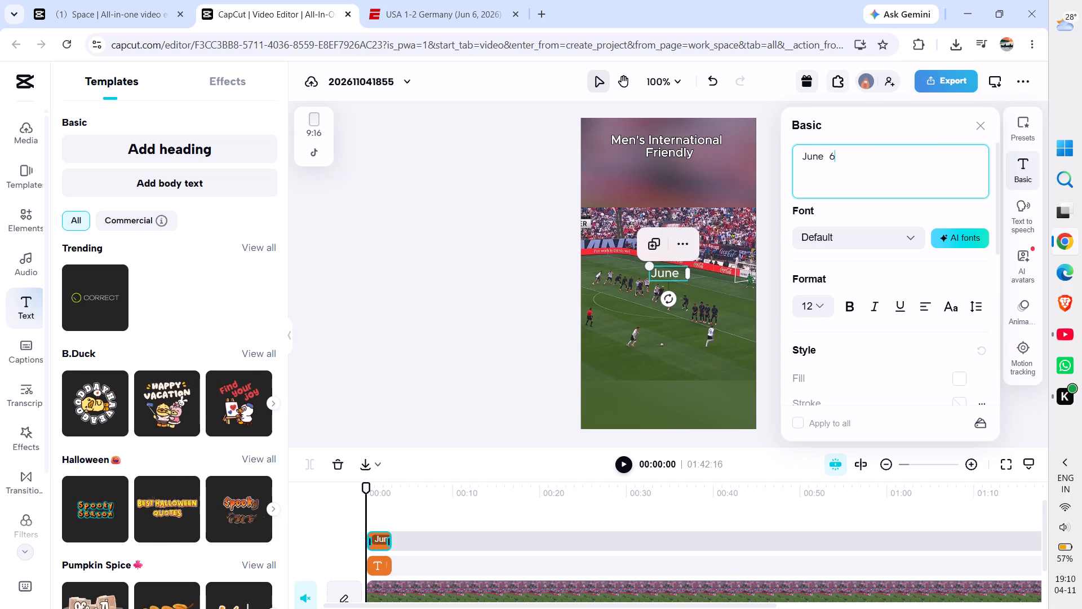
{"action": "key", "text": "space"}
{"action": "key", "text": "comma"}
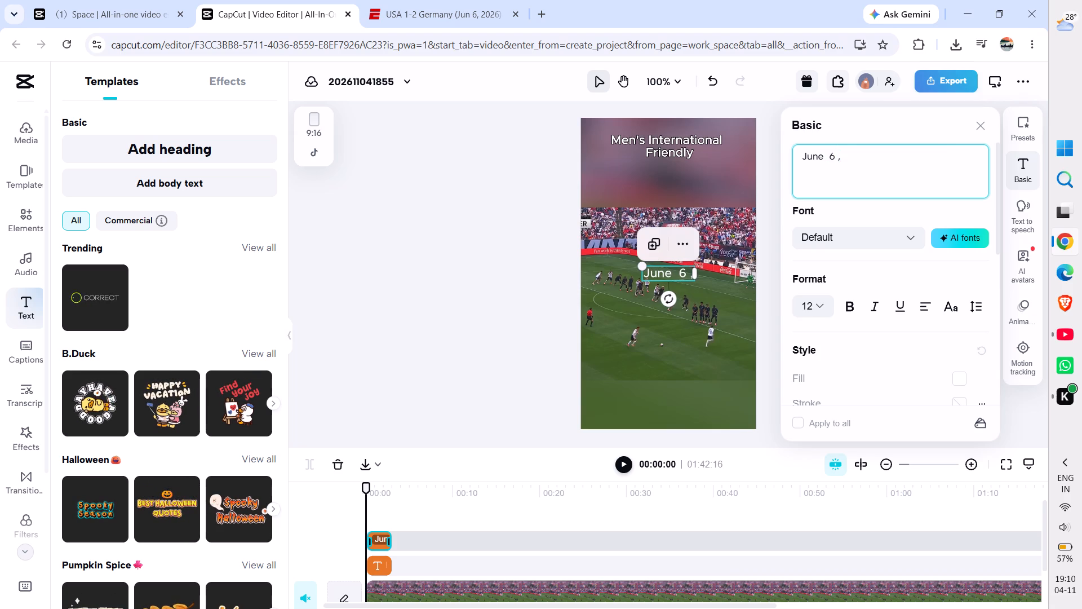
{"action": "key", "text": "BackSpace"}
{"action": "key", "text": "BackSpace"}
{"action": "type", "text": ","}
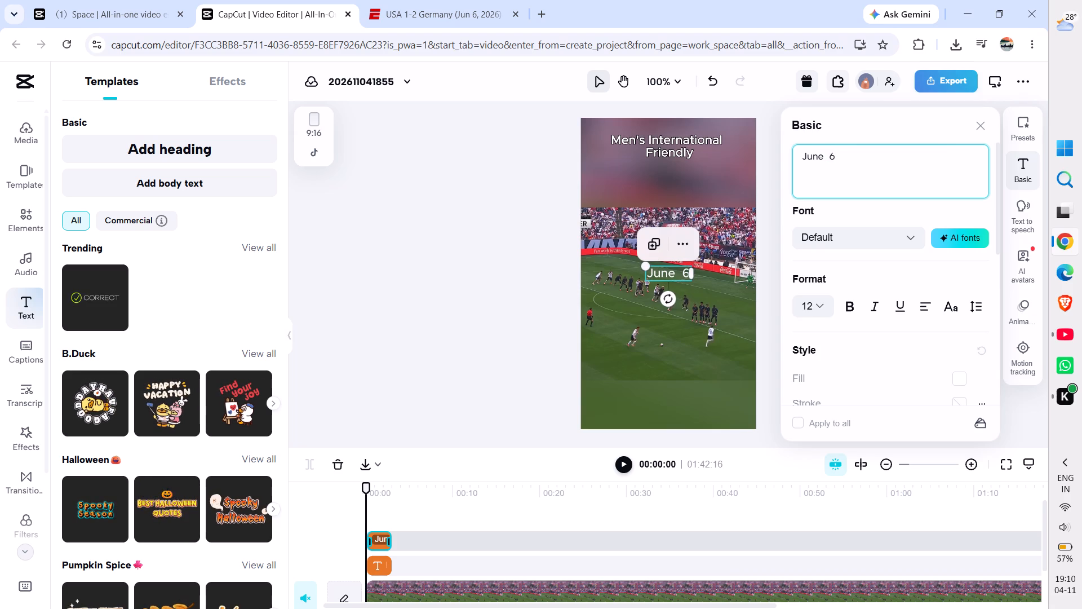
{"action": "key", "text": "space"}
{"action": "type", "text": "2026"}
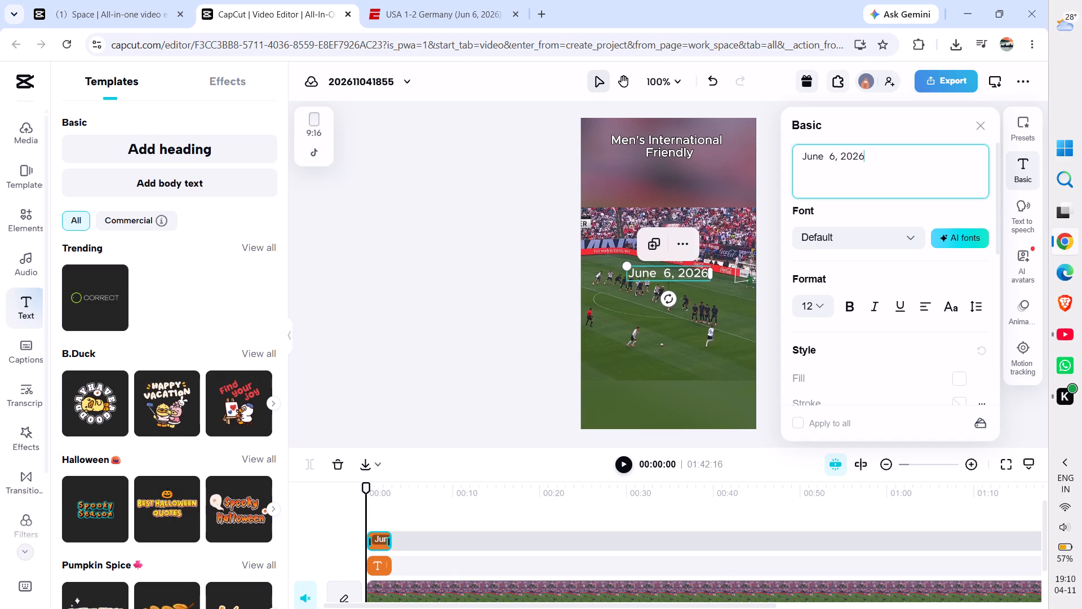
Set the date text's scale to 80%.
{"action": "scroll", "coordinate": [929, 323], "scroll_direction": "down", "scroll_amount": 3}
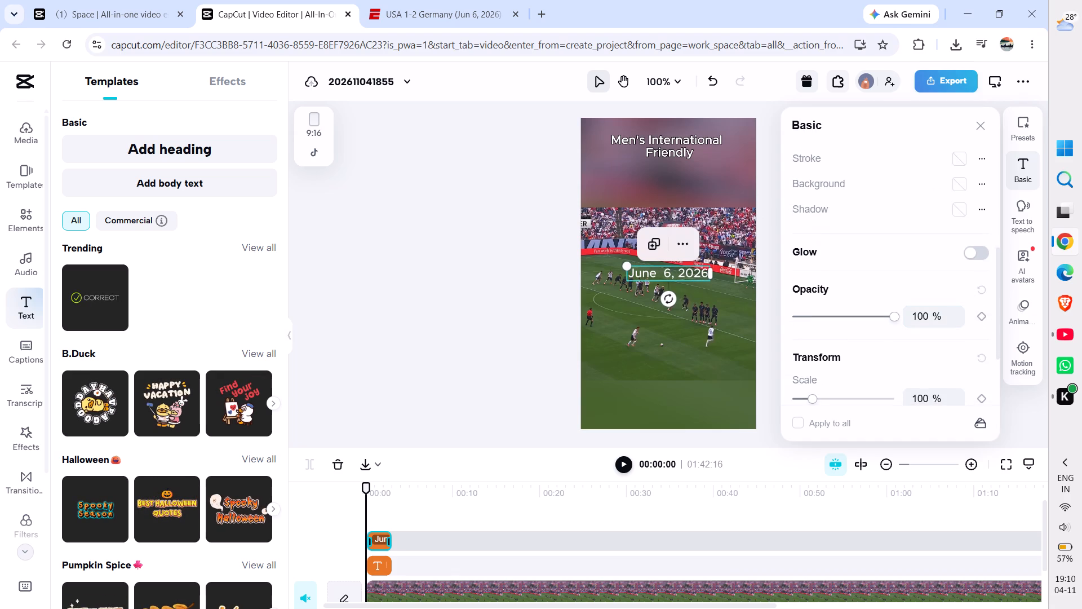
{"action": "scroll", "coordinate": [960, 384], "scroll_direction": "down", "scroll_amount": 2}
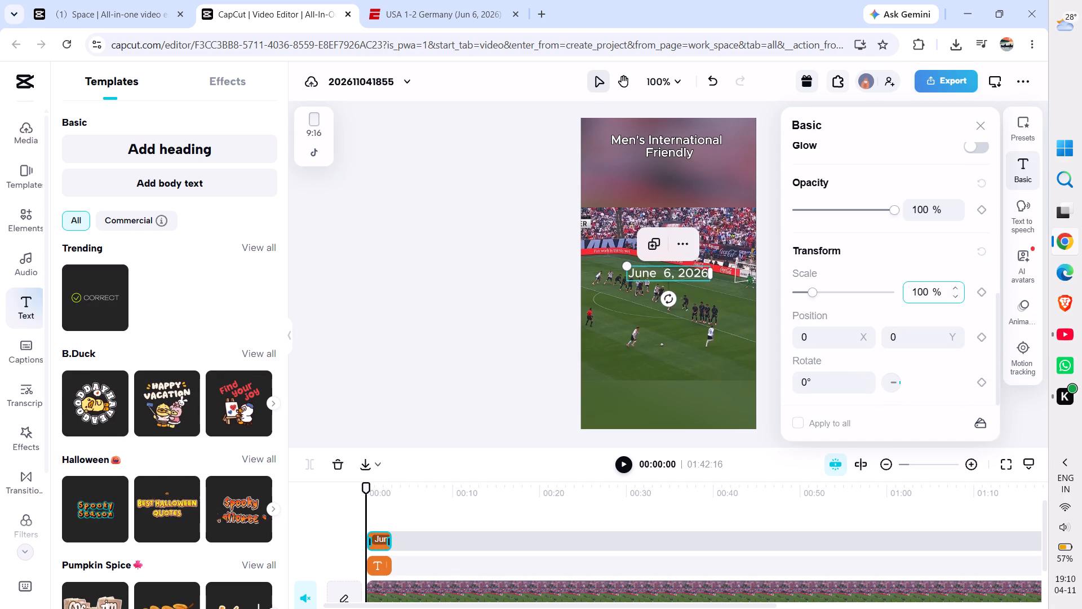
{"action": "left_click", "coordinate": [923, 294]}
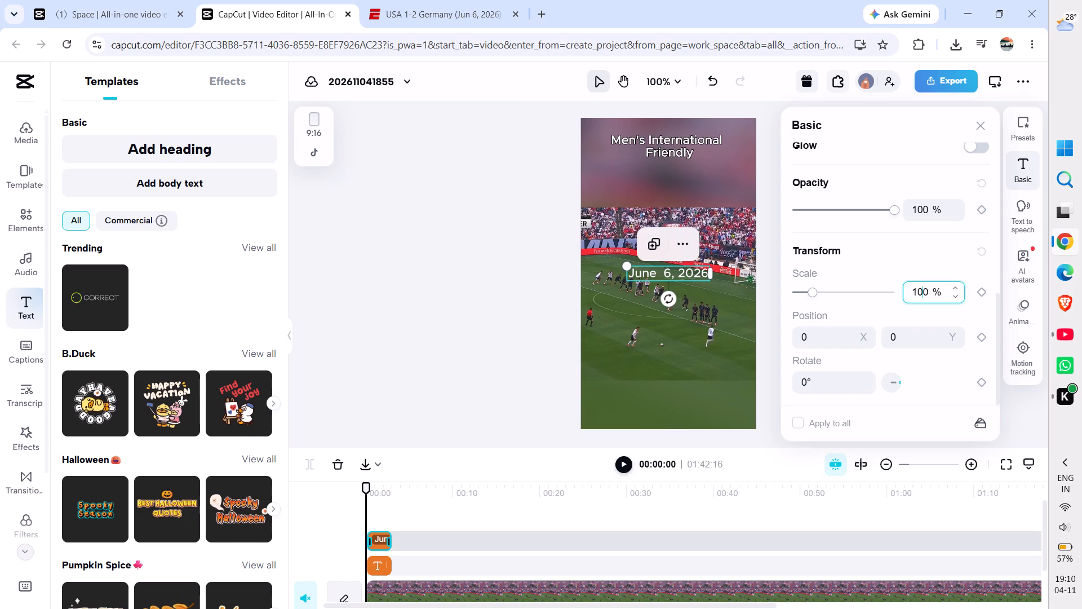
{"action": "key", "text": "BackSpace"}
{"action": "key", "text": "BackSpace"}
{"action": "key", "text": "BackSpace"}
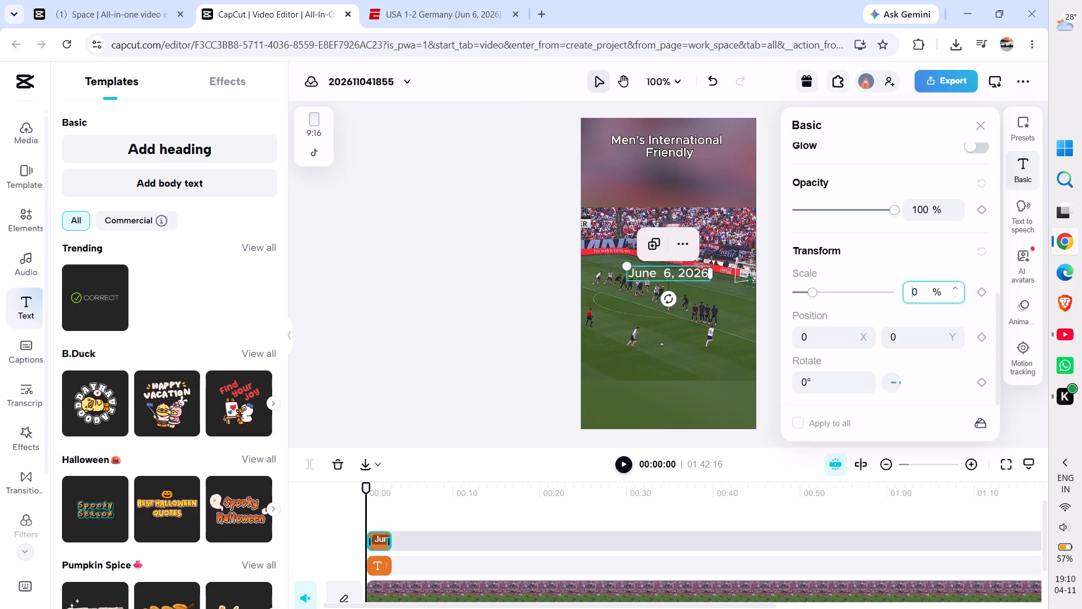
{"action": "key", "text": "8"}
{"action": "key", "text": "Return"}
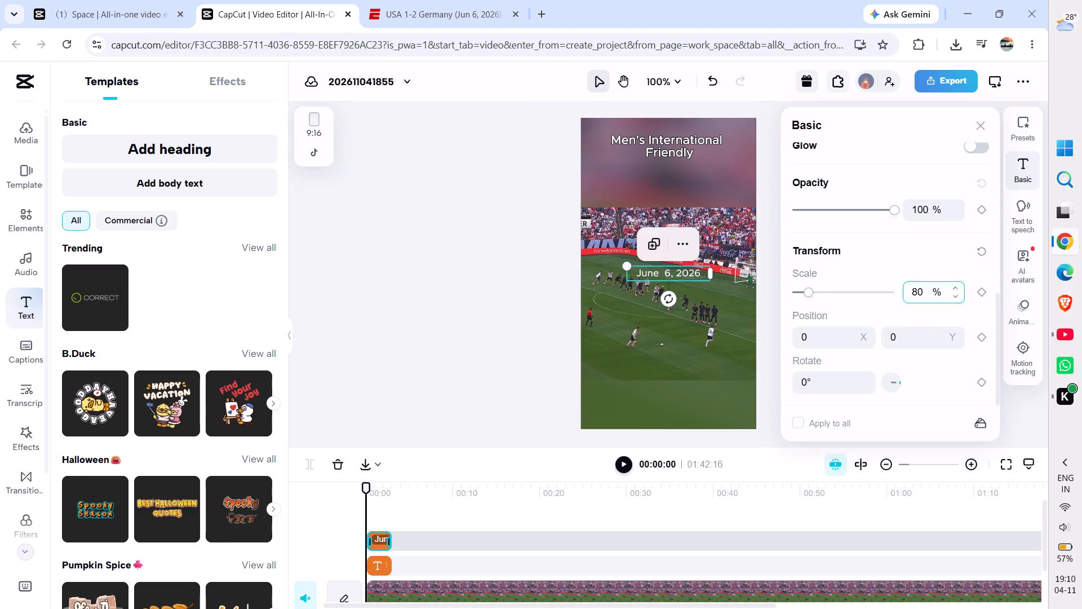
Apply the white text preset with a black outline to the date.
{"action": "scroll", "coordinate": [903, 147], "scroll_direction": "up", "scroll_amount": 5}
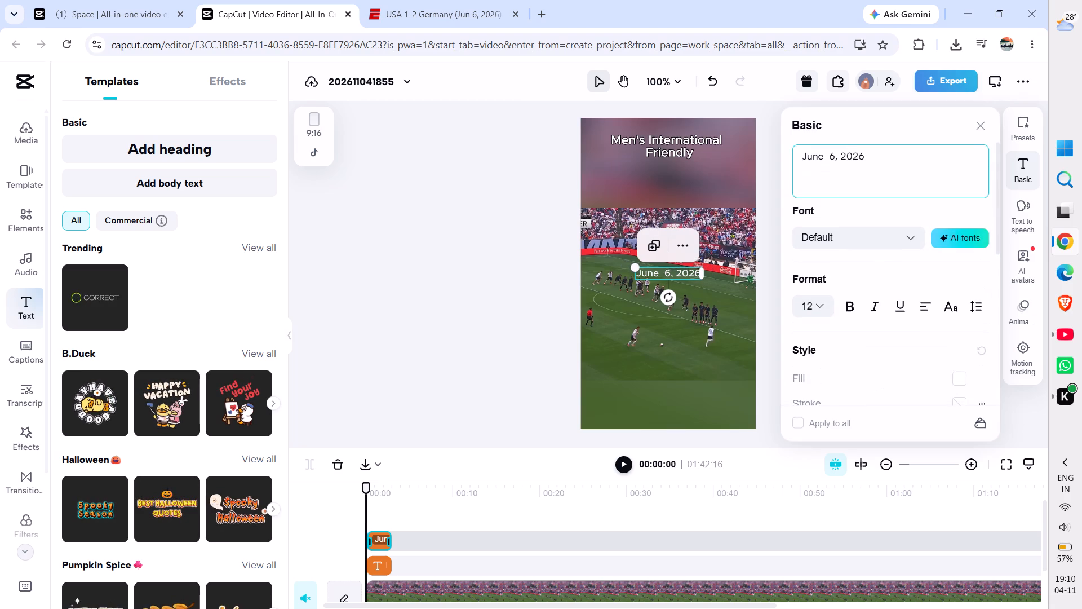
{"action": "left_click", "coordinate": [1030, 118]}
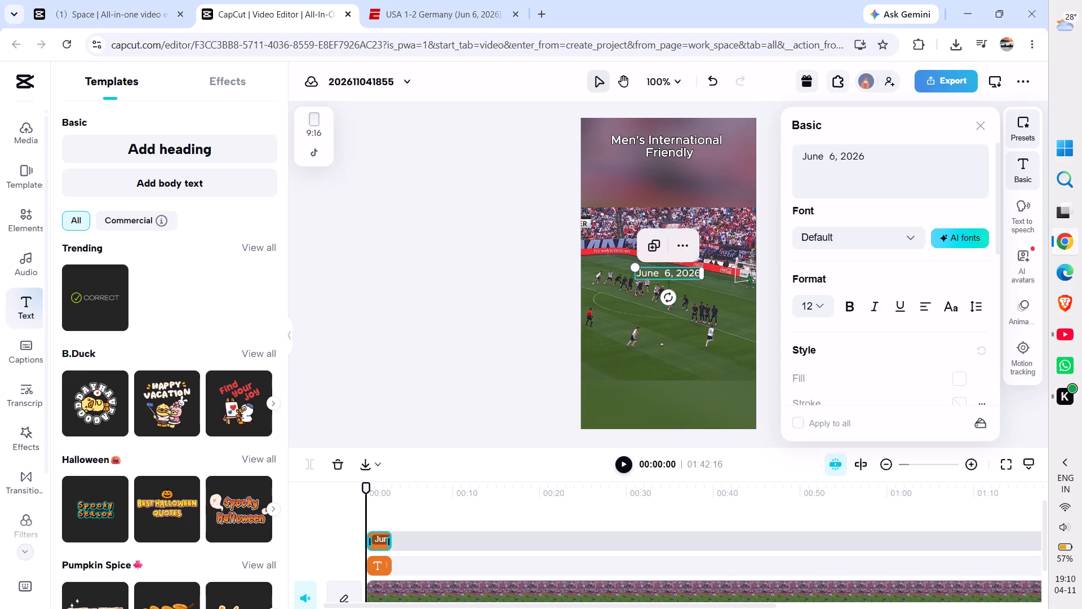
{"action": "left_click", "coordinate": [853, 212]}
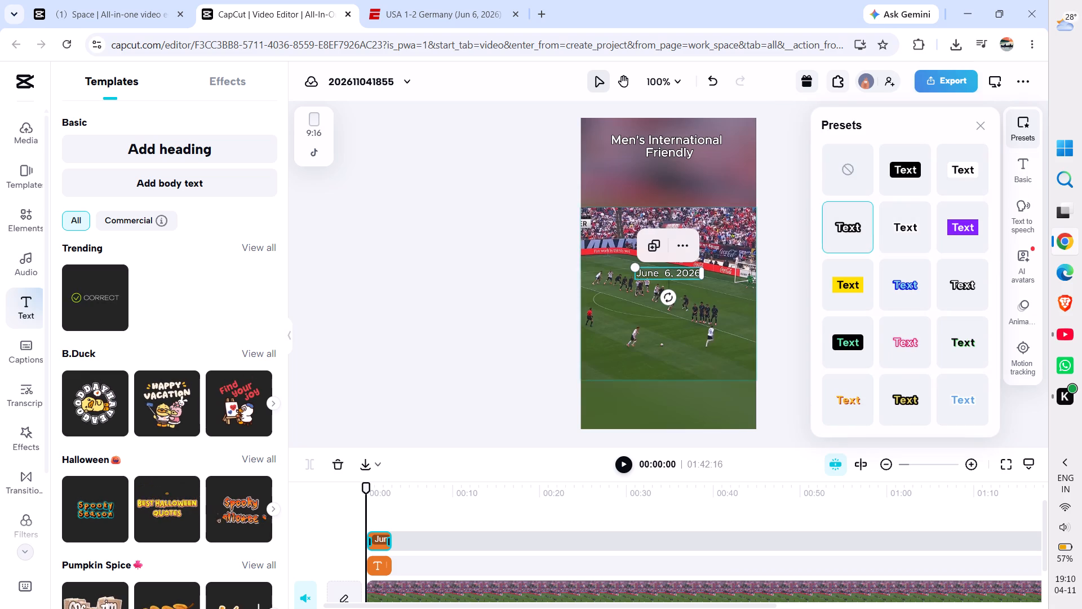
Move the date directly beneath the "Men's International Friendly" heading, horizontally centred in the frame.
{"action": "left_click_drag", "start_coordinate": [672, 275], "coordinate": [671, 173]}
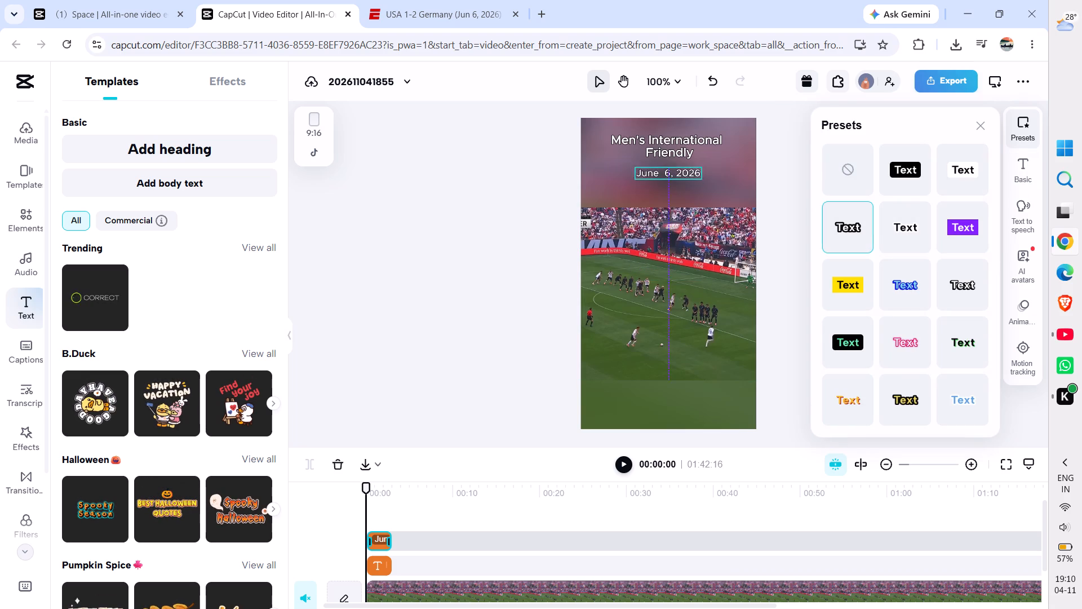
{"action": "left_click_drag", "start_coordinate": [671, 173], "coordinate": [665, 173]}
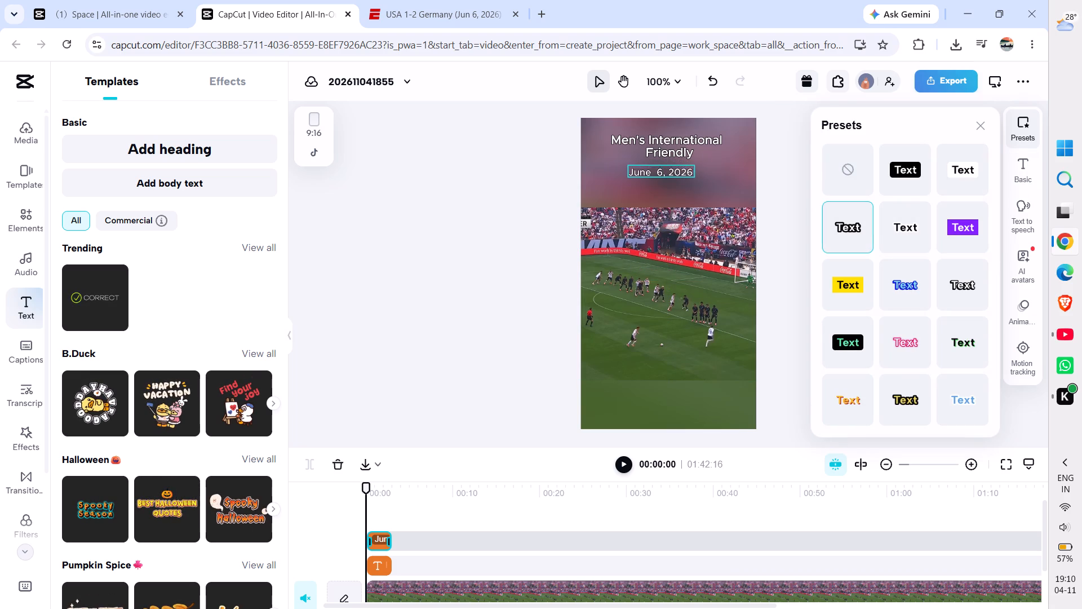
{"action": "left_click_drag", "start_coordinate": [665, 173], "coordinate": [671, 167]}
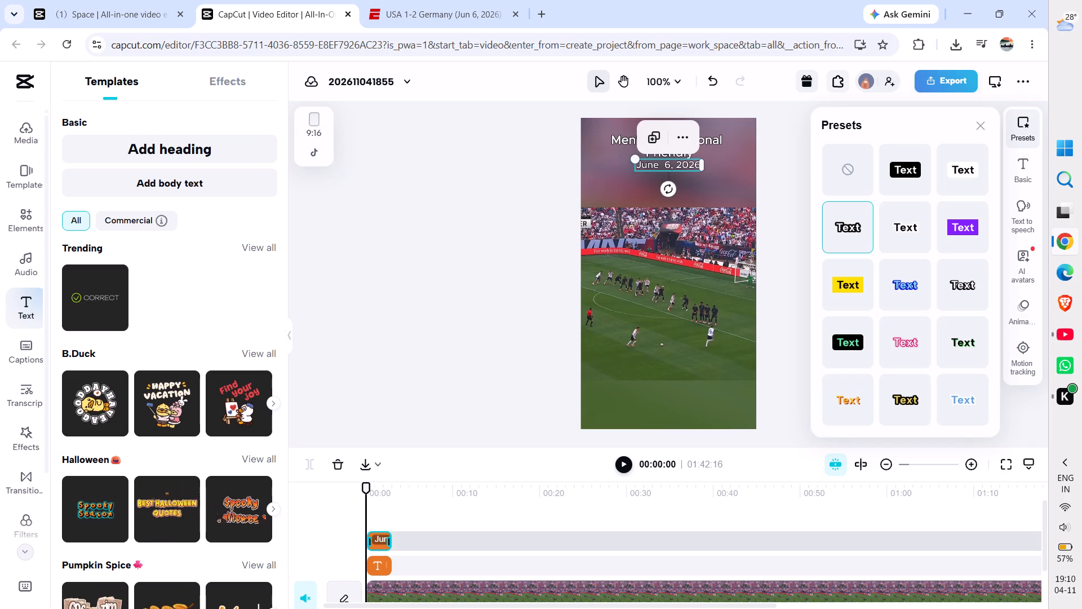
Change the date text's fill to the recommended pale cream-yellow and deselect it.
{"action": "left_click", "coordinate": [1016, 173]}
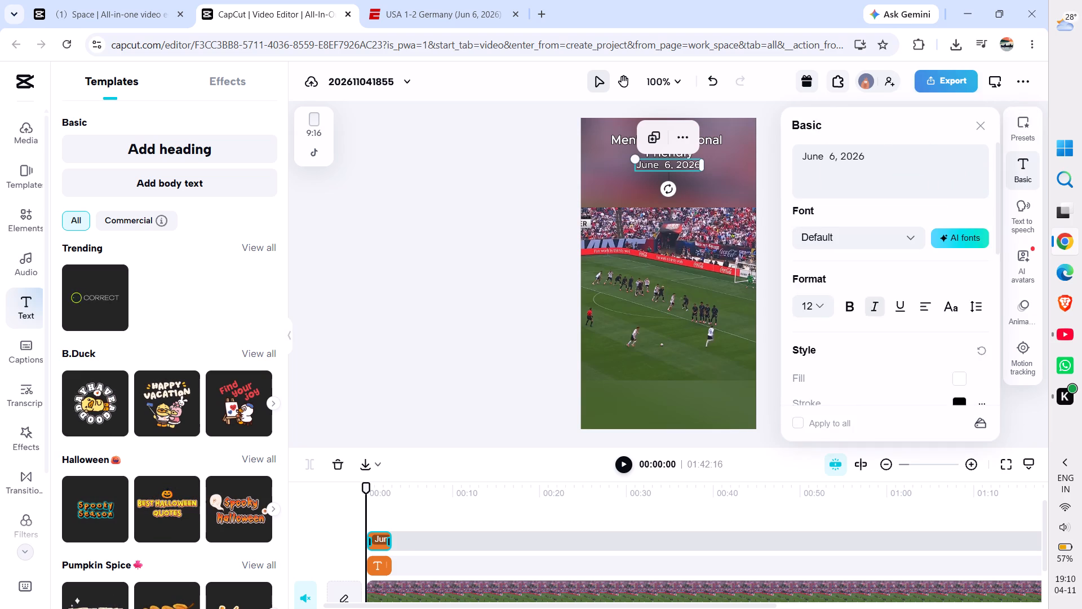
{"action": "scroll", "coordinate": [881, 300], "scroll_direction": "down", "scroll_amount": 5}
{"action": "scroll", "coordinate": [934, 272], "scroll_direction": "up", "scroll_amount": 2}
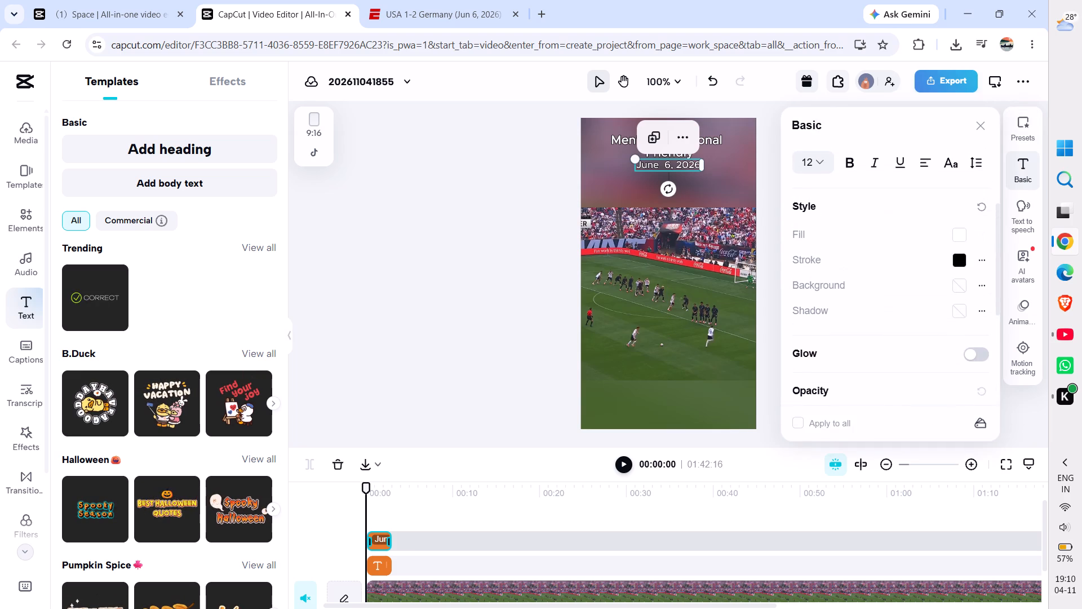
{"action": "scroll", "coordinate": [934, 272], "scroll_direction": "up", "scroll_amount": 1}
{"action": "left_click", "coordinate": [960, 230]}
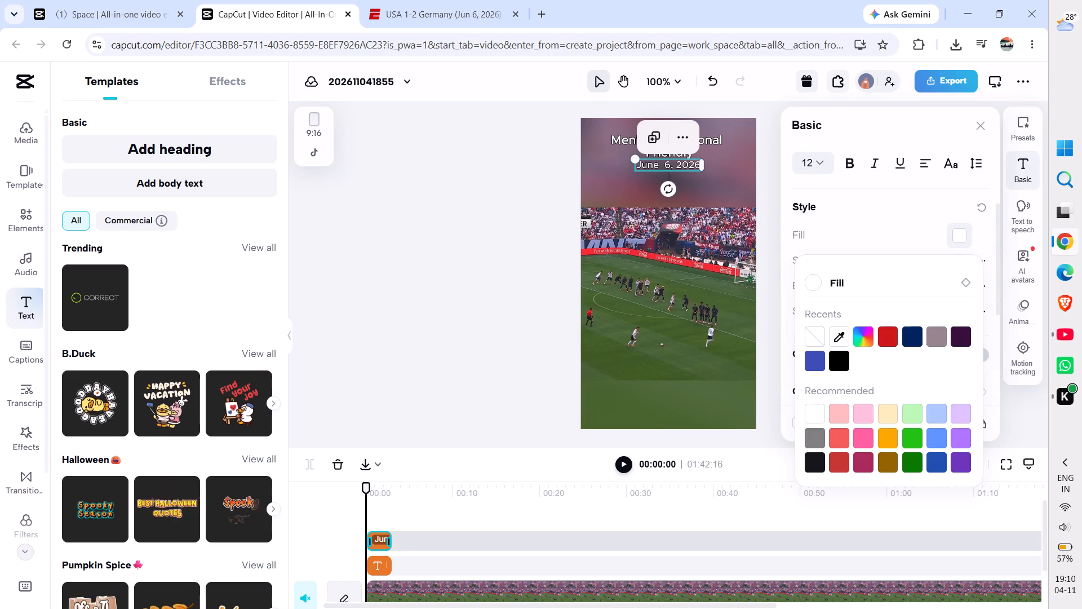
{"action": "left_click", "coordinate": [881, 414]}
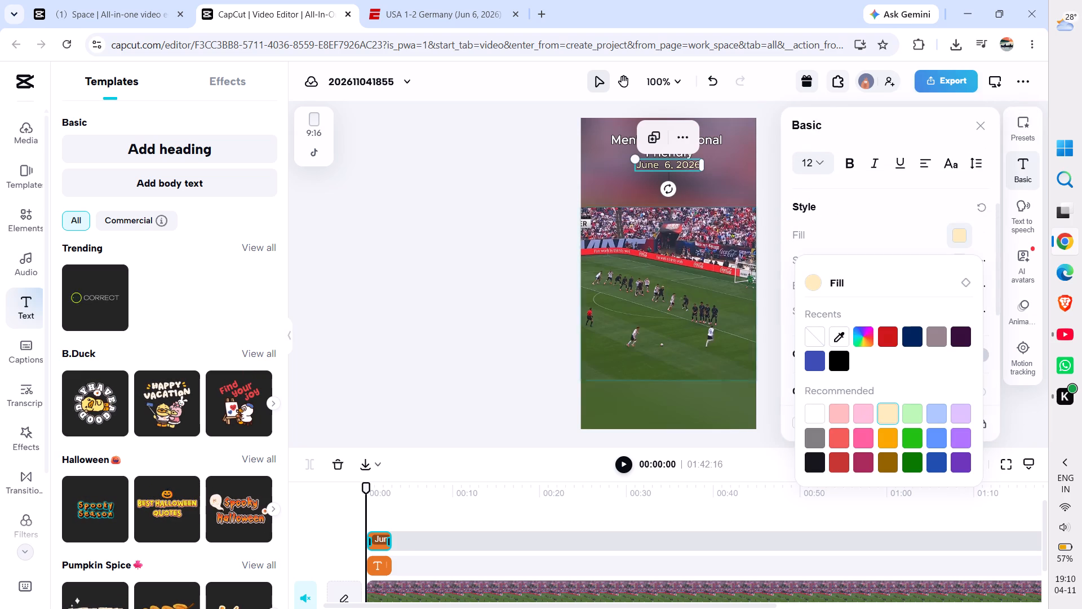
{"action": "left_click", "coordinate": [455, 283]}
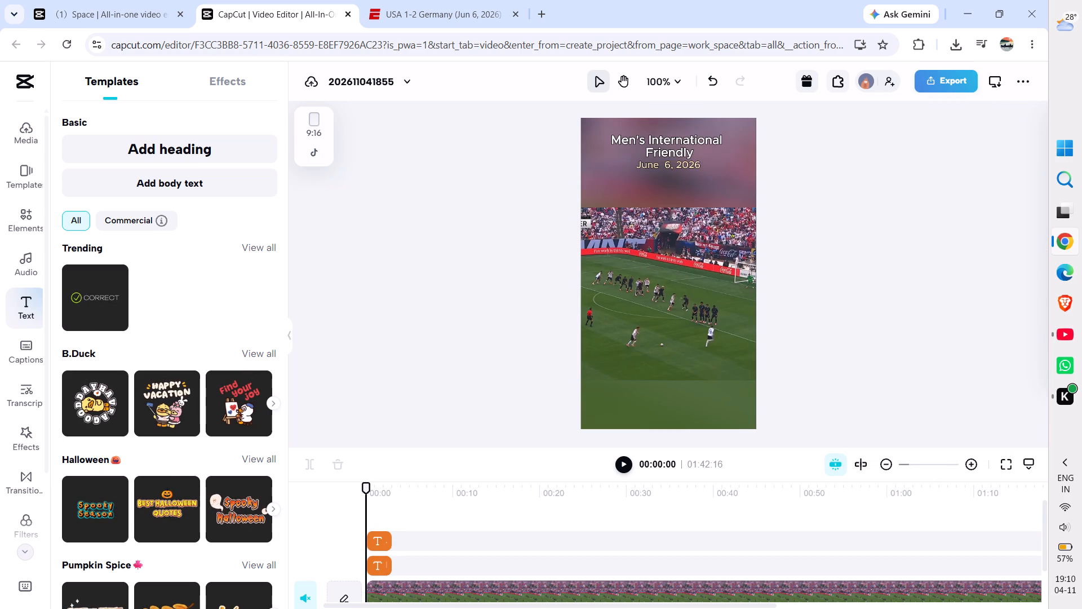
Place the uploaded USA crest on the video frame as an overlay at 00:00.
{"action": "left_click", "coordinate": [38, 139]}
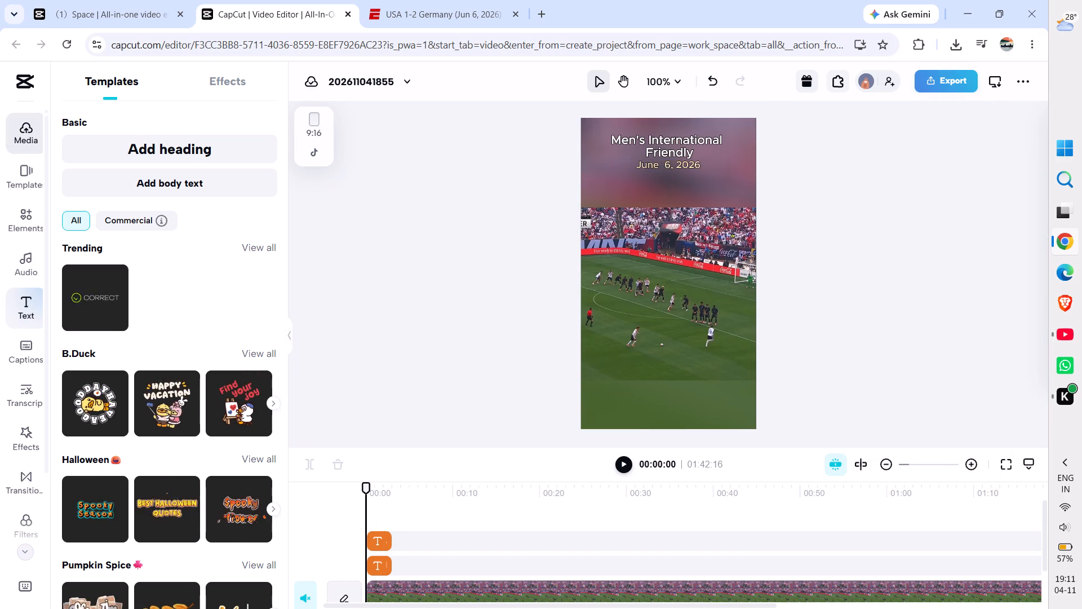
{"action": "left_click_drag", "start_coordinate": [113, 343], "coordinate": [648, 273]}
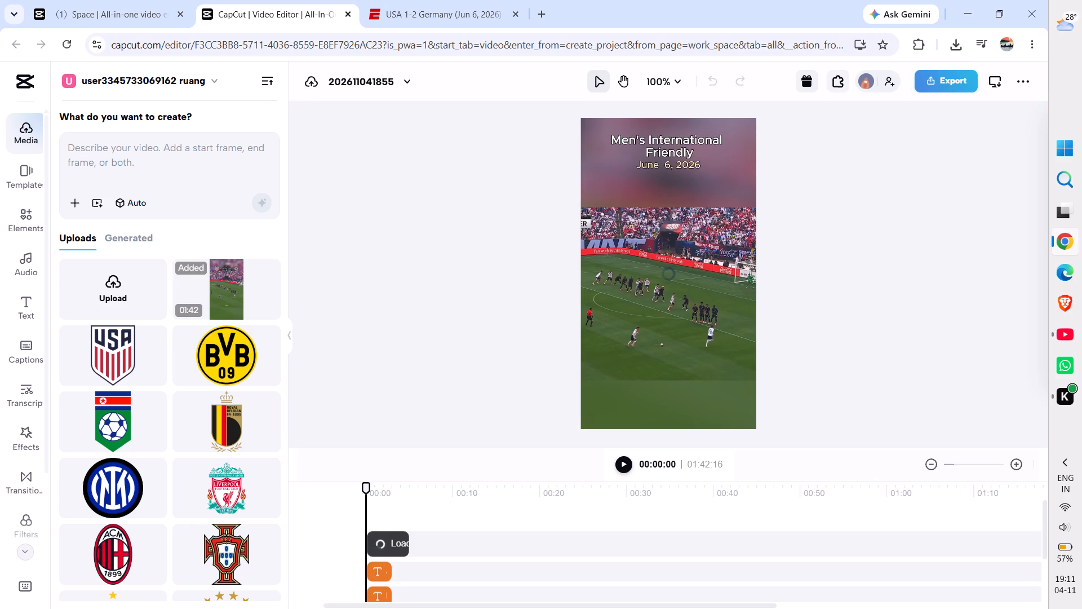
Place the uploaded Germany (Deutscher Fussball-Bund) crest on the video frame as an overlay at 00:00.
{"action": "scroll", "coordinate": [129, 460], "scroll_direction": "down", "scroll_amount": 5}
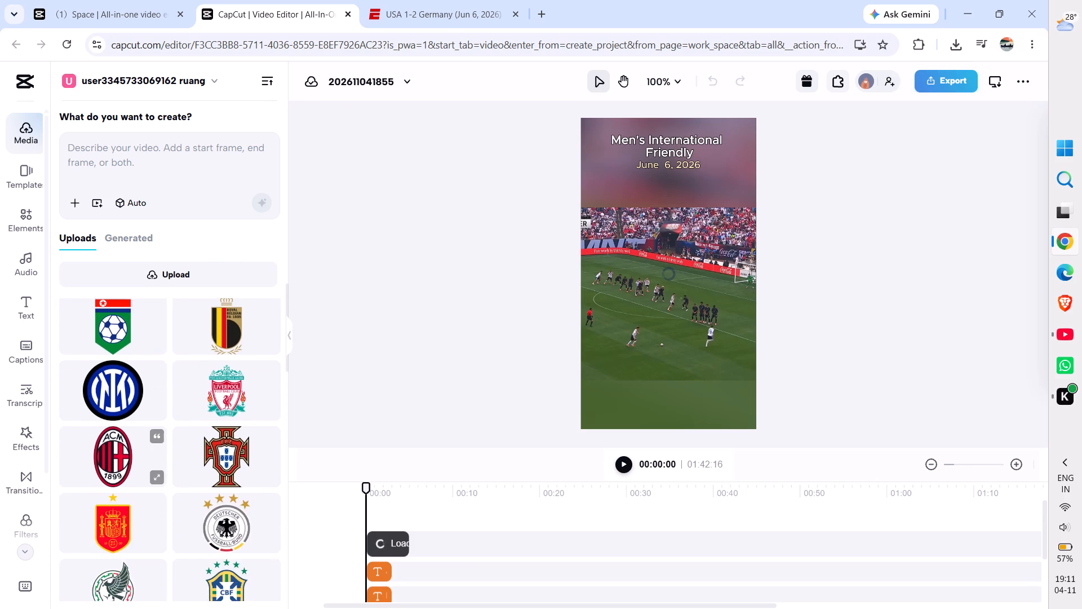
{"action": "scroll", "coordinate": [129, 460], "scroll_direction": "up", "scroll_amount": 1}
{"action": "left_click_drag", "start_coordinate": [218, 390], "coordinate": [674, 293]}
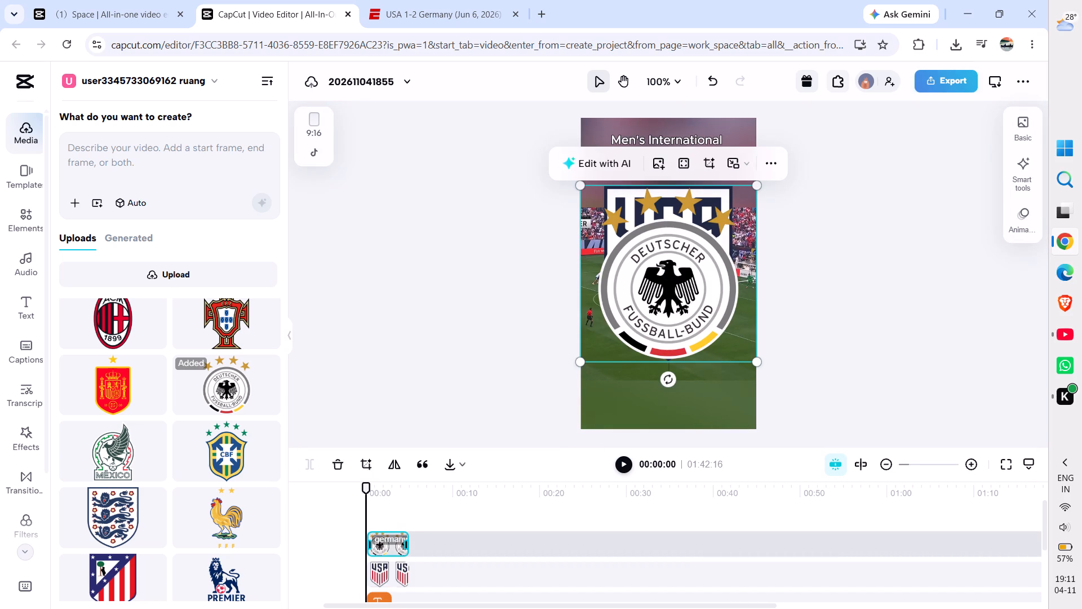
Scale the Germany crest to 20% and move it below the date on the frame's right side, about X 261, Y 346.
{"action": "key", "text": "ctrl+slash"}
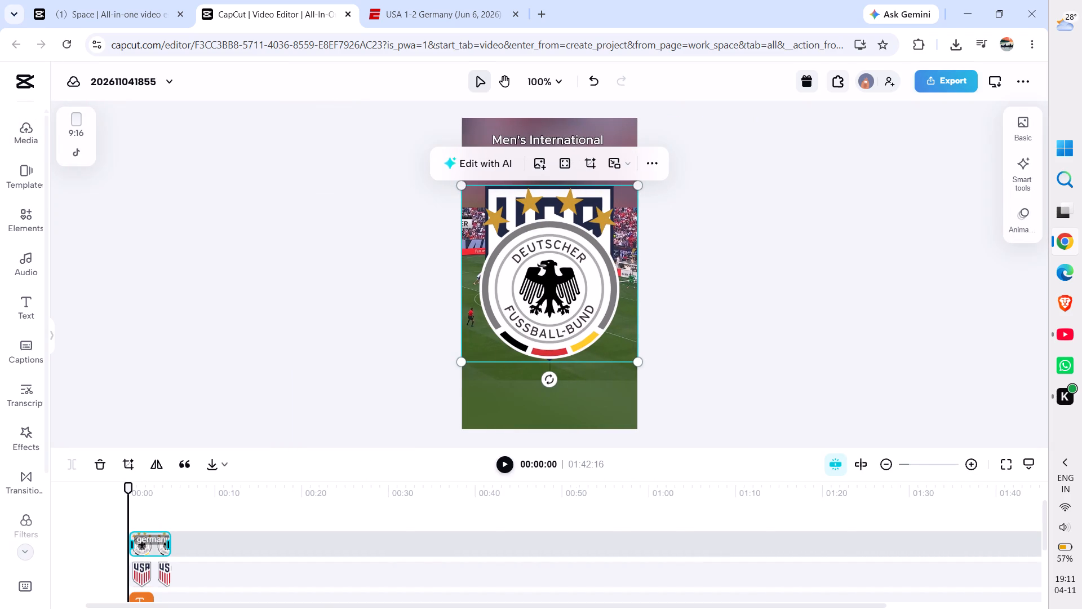
{"action": "left_click", "coordinate": [1019, 118]}
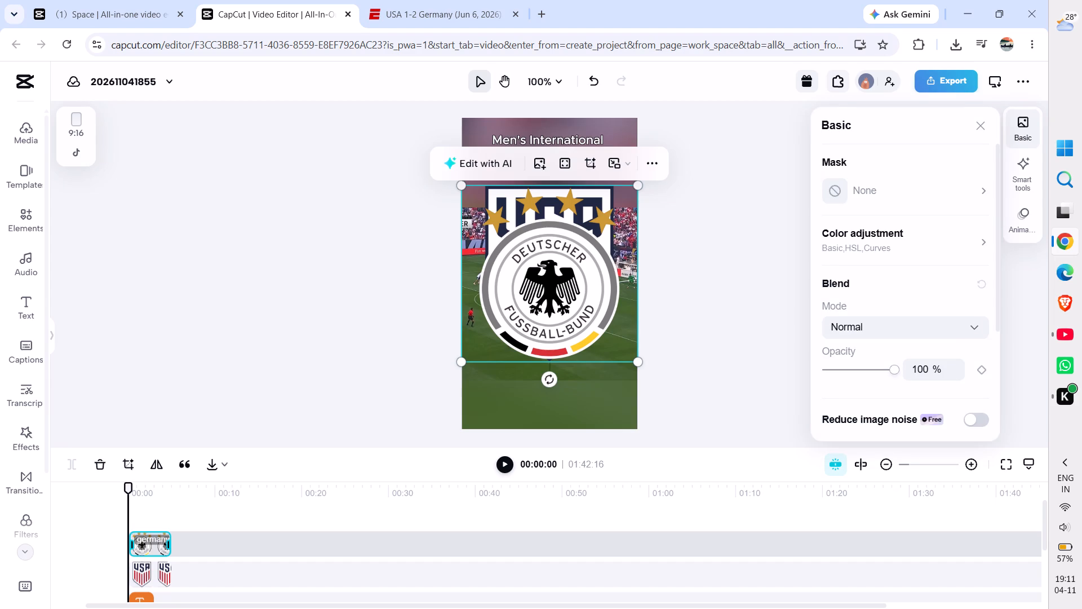
{"action": "scroll", "coordinate": [871, 321], "scroll_direction": "down", "scroll_amount": 6}
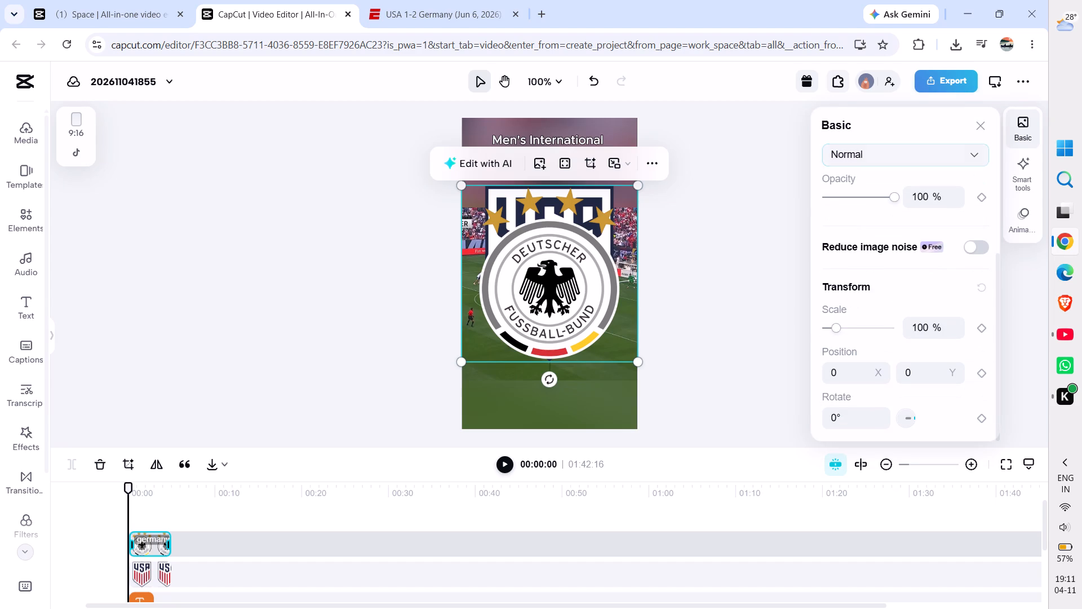
{"action": "left_click", "coordinate": [922, 332]}
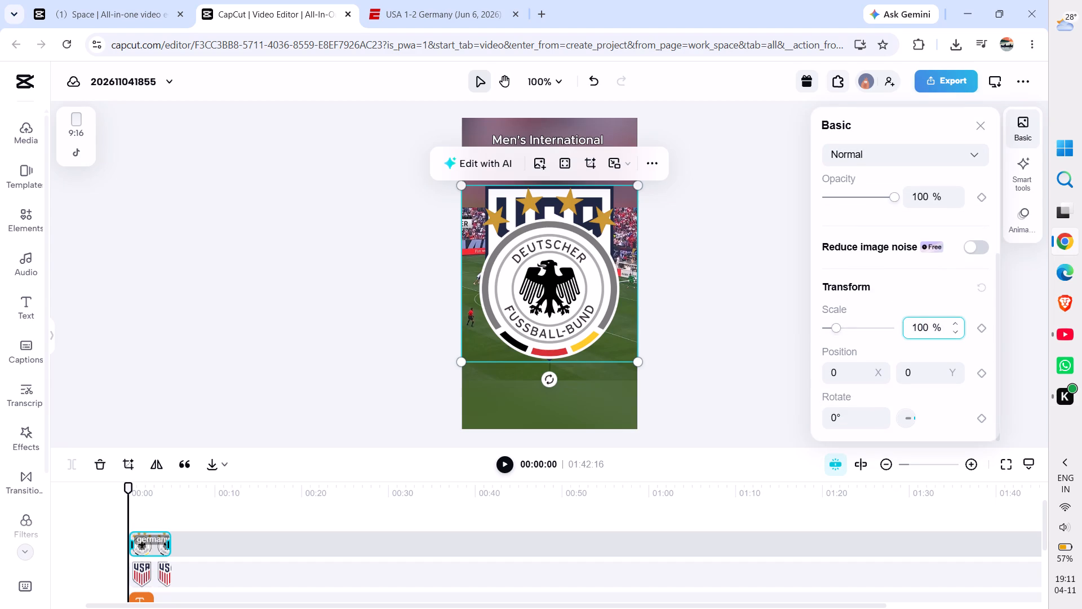
{"action": "key", "text": "BackSpace"}
{"action": "key", "text": "BackSpace"}
{"action": "key", "text": "BackSpace"}
{"action": "key", "text": "2"}
{"action": "key", "text": "Return"}
{"action": "left_click_drag", "start_coordinate": [551, 273], "coordinate": [562, 259]}
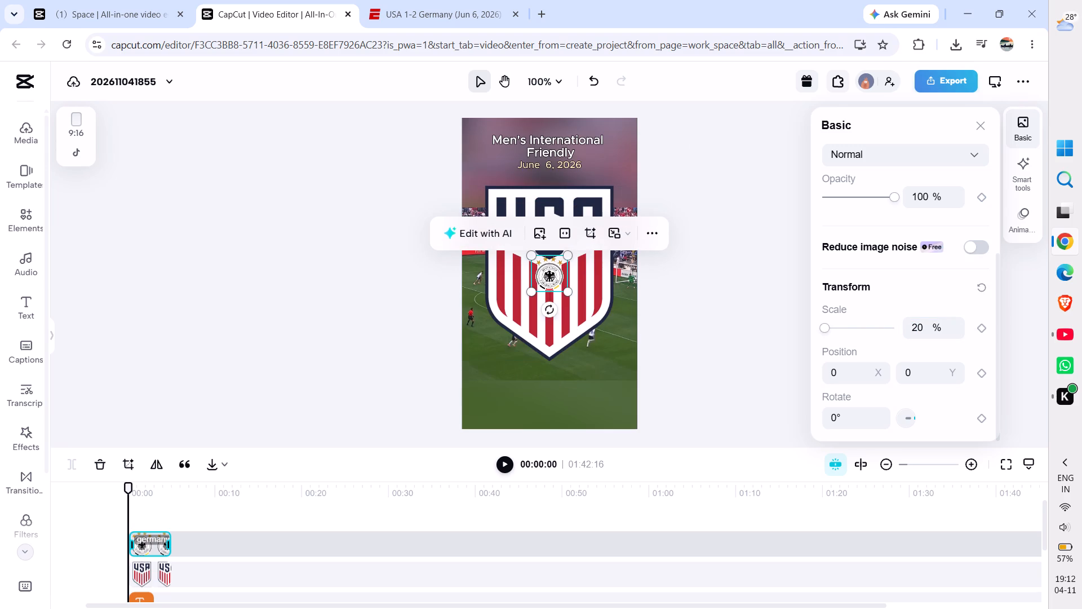
{"action": "left_click_drag", "start_coordinate": [562, 259], "coordinate": [613, 187]}
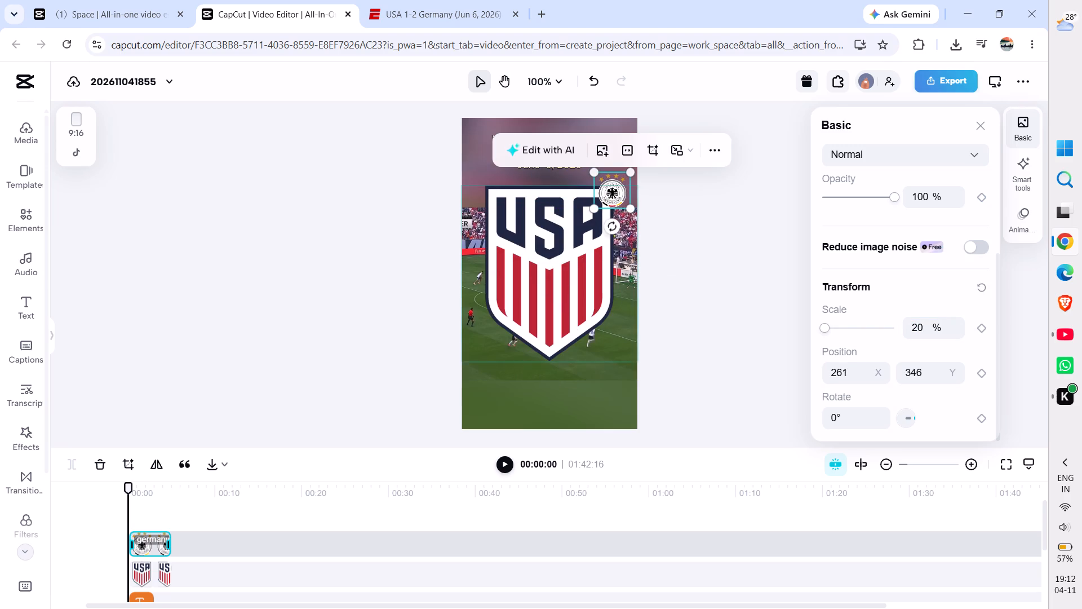
Scale the USA crest to 20% and place it on the frame's left side, level with the Germany crest, about X -258, Y 346.
{"action": "left_click", "coordinate": [525, 241]}
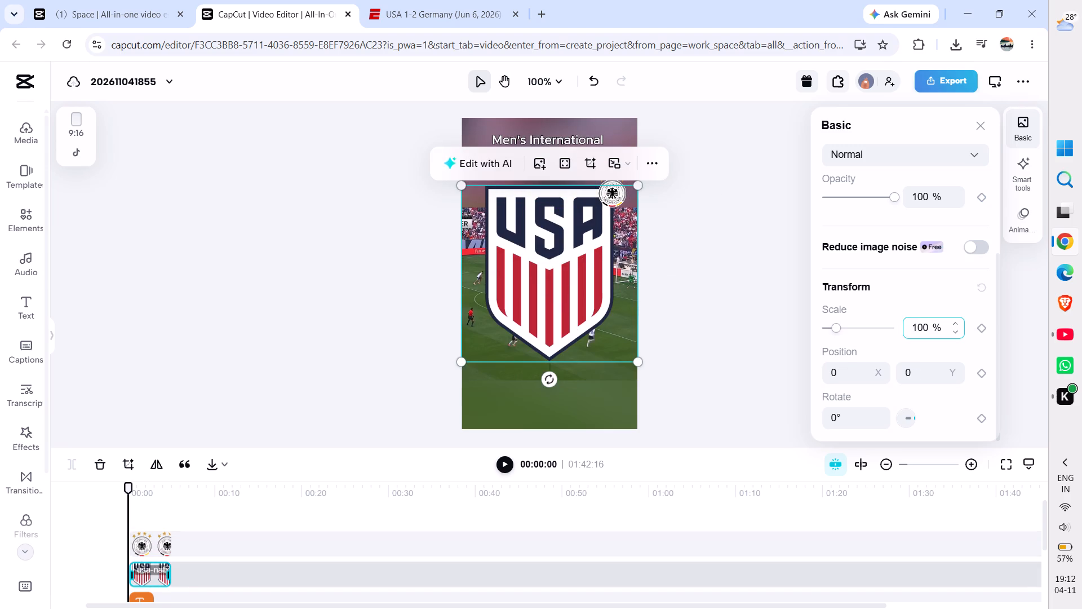
{"action": "left_click", "coordinate": [921, 329]}
{"action": "key", "text": "BackSpace"}
{"action": "key", "text": "BackSpace"}
{"action": "key", "text": "BackSpace"}
{"action": "key", "text": "2"}
{"action": "key", "text": "Return"}
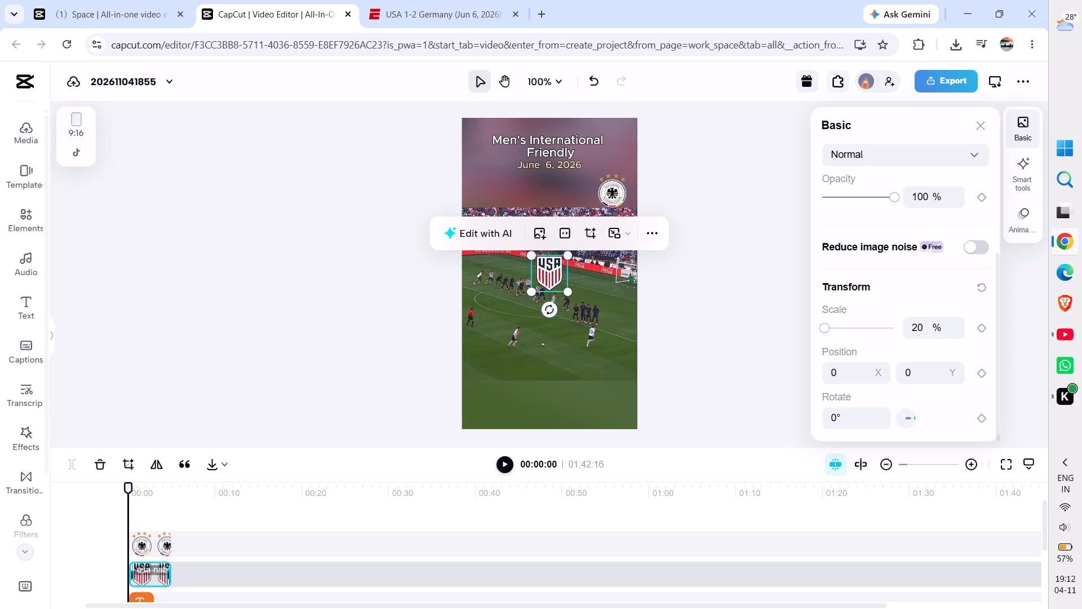
{"action": "left_click_drag", "start_coordinate": [551, 278], "coordinate": [486, 200]}
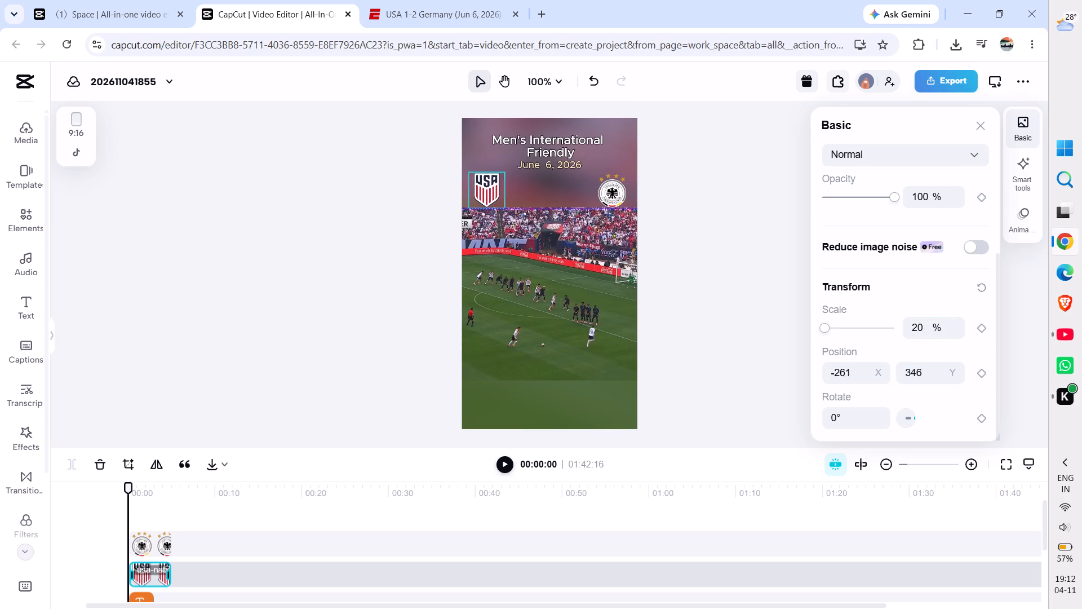
{"action": "left_click_drag", "start_coordinate": [486, 200], "coordinate": [489, 197]}
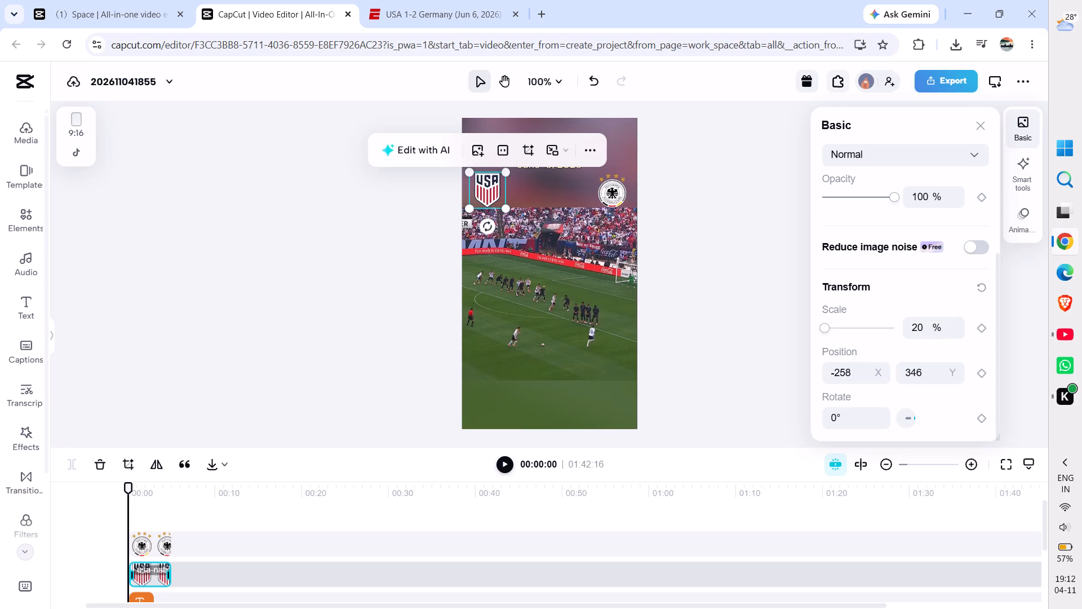
{"action": "left_click", "coordinate": [327, 248]}
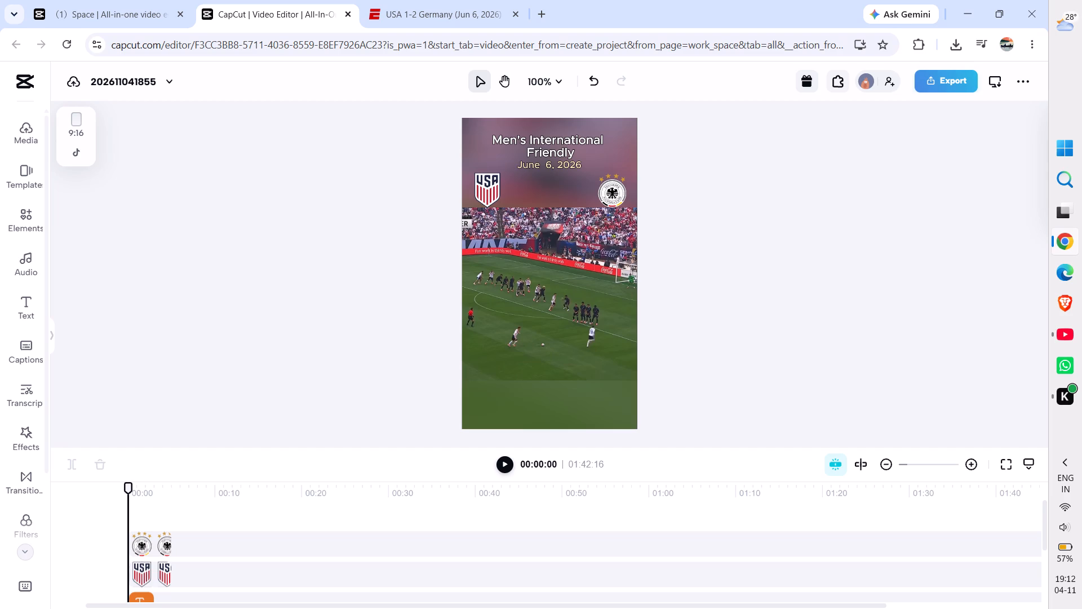
Add a heading text at 00:00 and replace its placeholder with the score "0 - 0".
{"action": "left_click", "coordinate": [30, 297]}
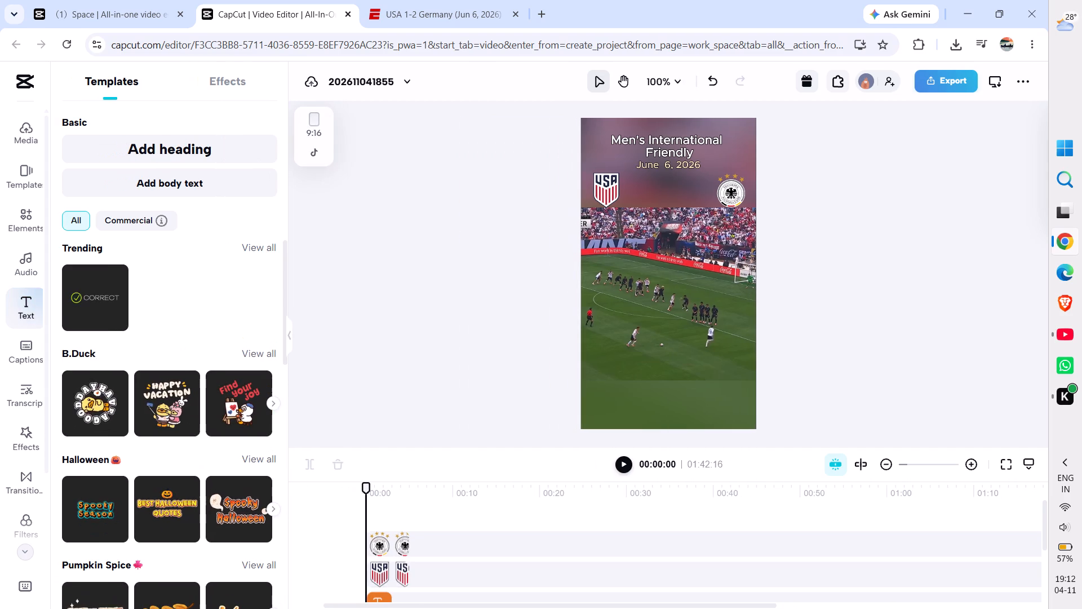
{"action": "left_click", "coordinate": [184, 149]}
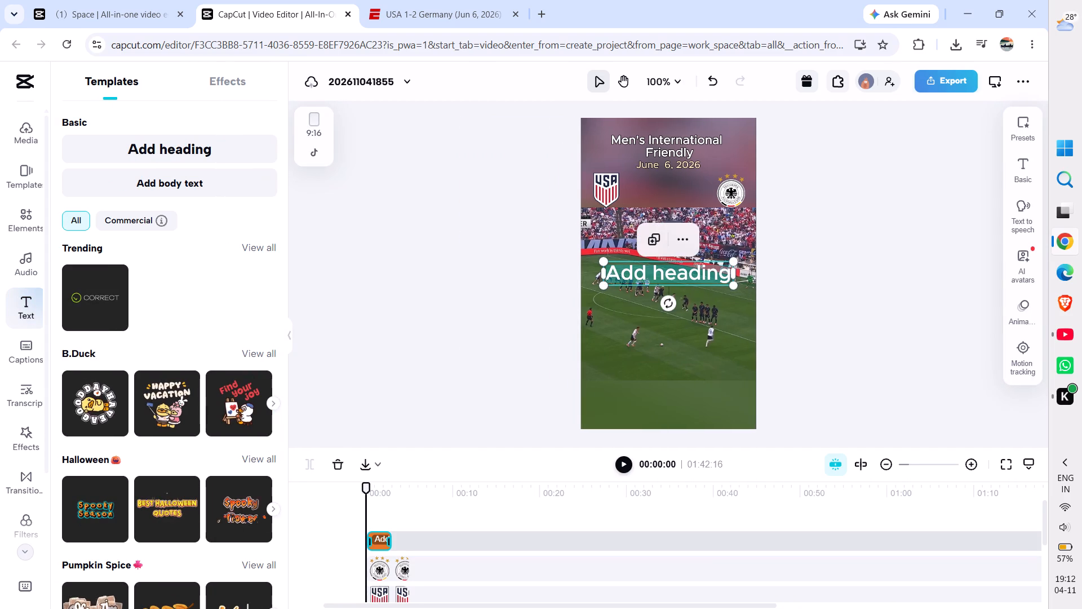
{"action": "left_click", "coordinate": [1026, 169]}
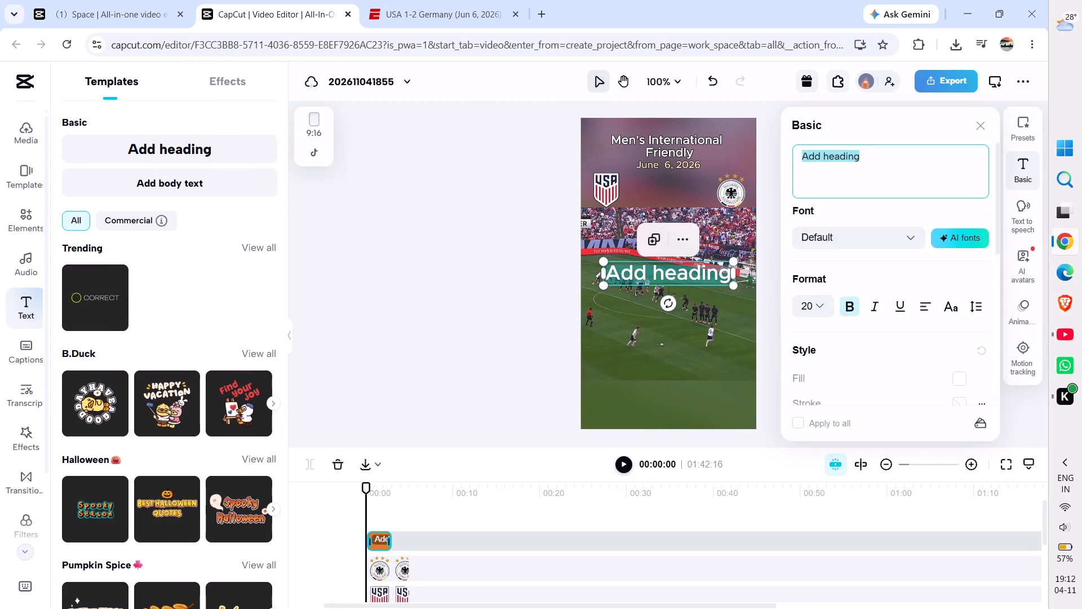
{"action": "left_click", "coordinate": [889, 149]}
{"action": "key", "text": "BackSpace"}
{"action": "key", "text": "BackSpace"}
{"action": "key", "text": "BackSpace"}
{"action": "key", "text": "BackSpace"}
{"action": "key", "text": "BackSpace"}
{"action": "key", "text": "BackSpace"}
{"action": "key", "text": "BackSpace"}
{"action": "key", "text": "BackSpace"}
{"action": "key", "text": "BackSpace"}
{"action": "key", "text": "BackSpace"}
{"action": "key", "text": "BackSpace"}
{"action": "key", "text": "BackSpace"}
{"action": "key", "text": "BackSpace"}
{"action": "key", "text": "BackSpace"}
{"action": "key", "text": "BackSpace"}
{"action": "key", "text": "BackSpace"}
{"action": "key", "text": "BackSpace"}
{"action": "key", "text": "BackSpace"}
{"action": "key", "text": "BackSpace"}
{"action": "key", "text": "BackSpace"}
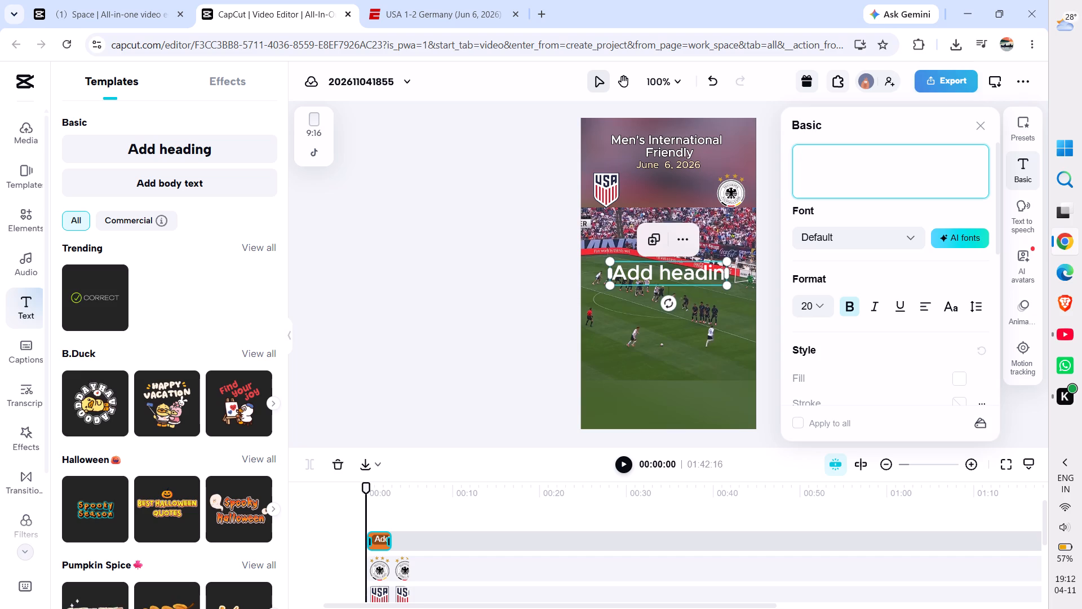
{"action": "key", "text": "0"}
{"action": "key", "text": "space"}
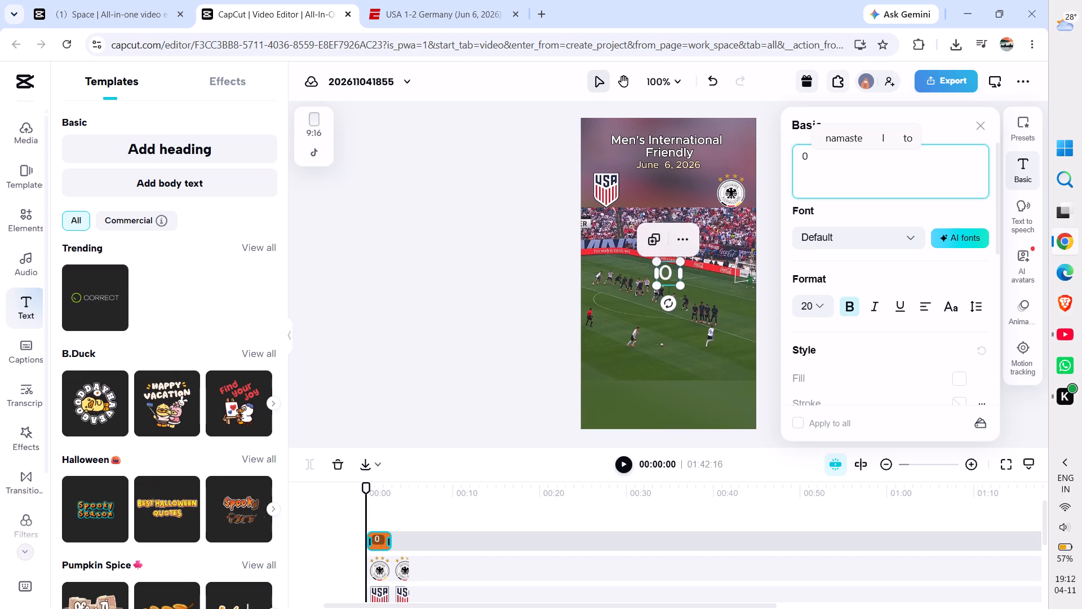
{"action": "type", "text": "- 0"}
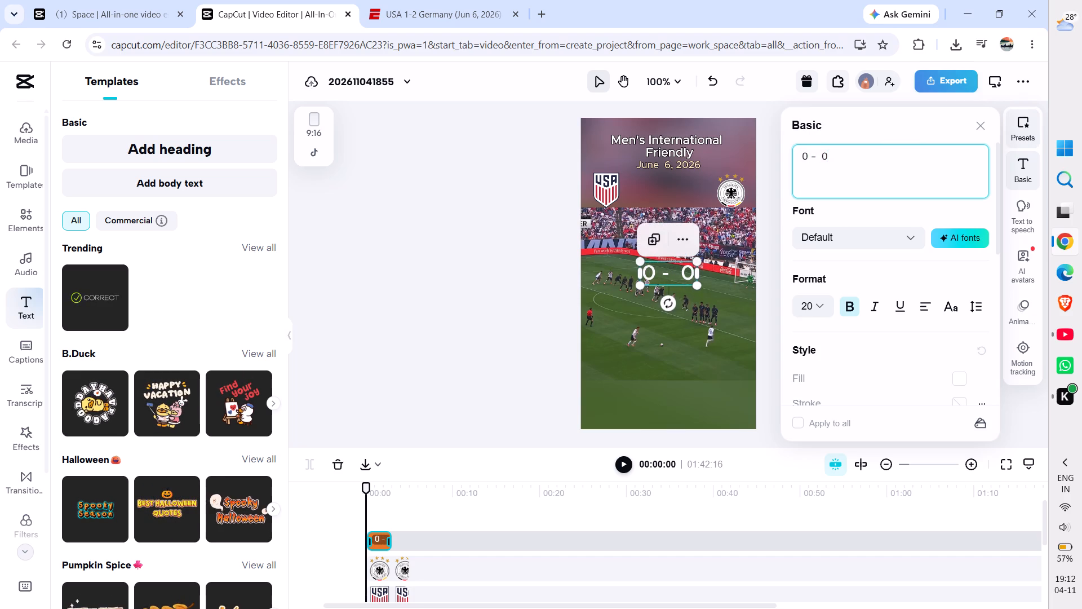
Apply the white text preset with a black outline to the score.
{"action": "left_click", "coordinate": [1013, 139]}
{"action": "left_click", "coordinate": [841, 230]}
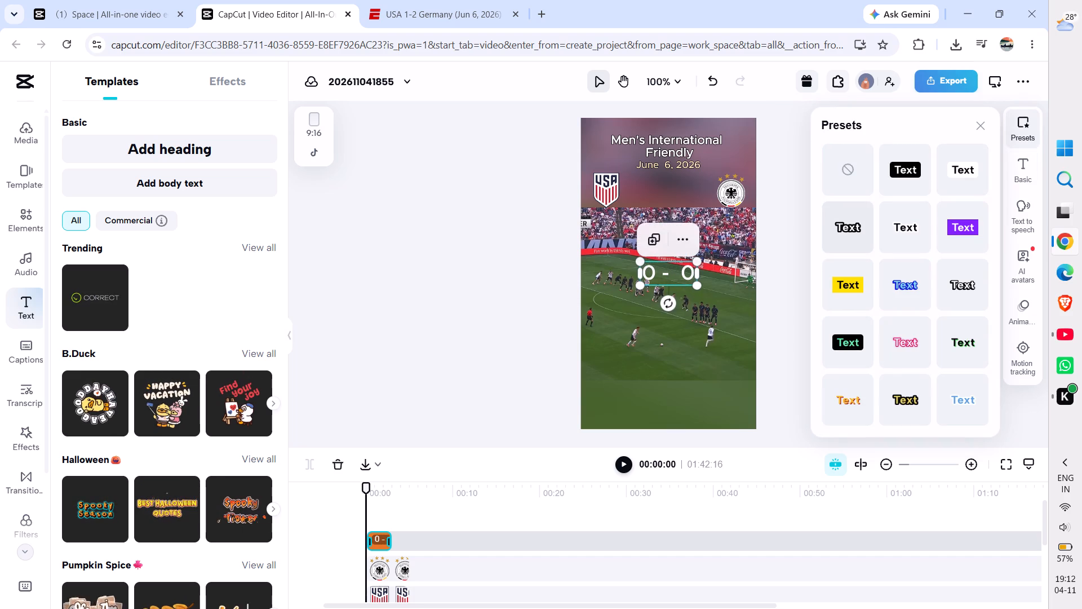
Move the score between the two crests, horizontally centred beneath the date, and deselect it.
{"action": "left_click_drag", "start_coordinate": [662, 272], "coordinate": [662, 190]}
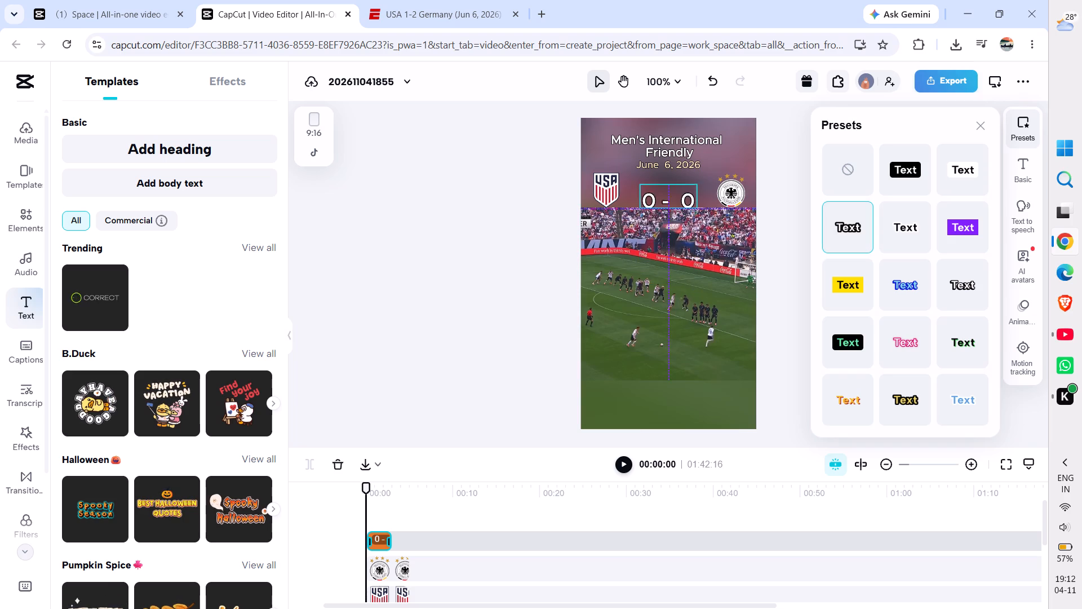
{"action": "left_click_drag", "start_coordinate": [662, 190], "coordinate": [662, 189]}
{"action": "left_click", "coordinate": [454, 235]}
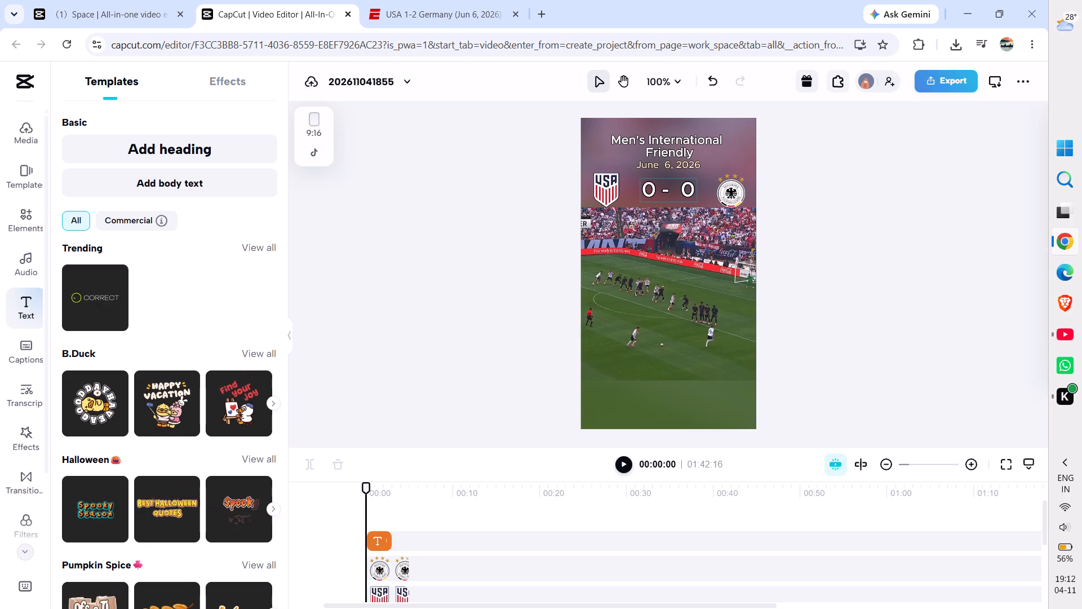
Remove the extra space before the second zero so the score text reads "0 - 0" with even spacing.
{"action": "left_click", "coordinate": [676, 184]}
{"action": "left_click", "coordinate": [1016, 168]}
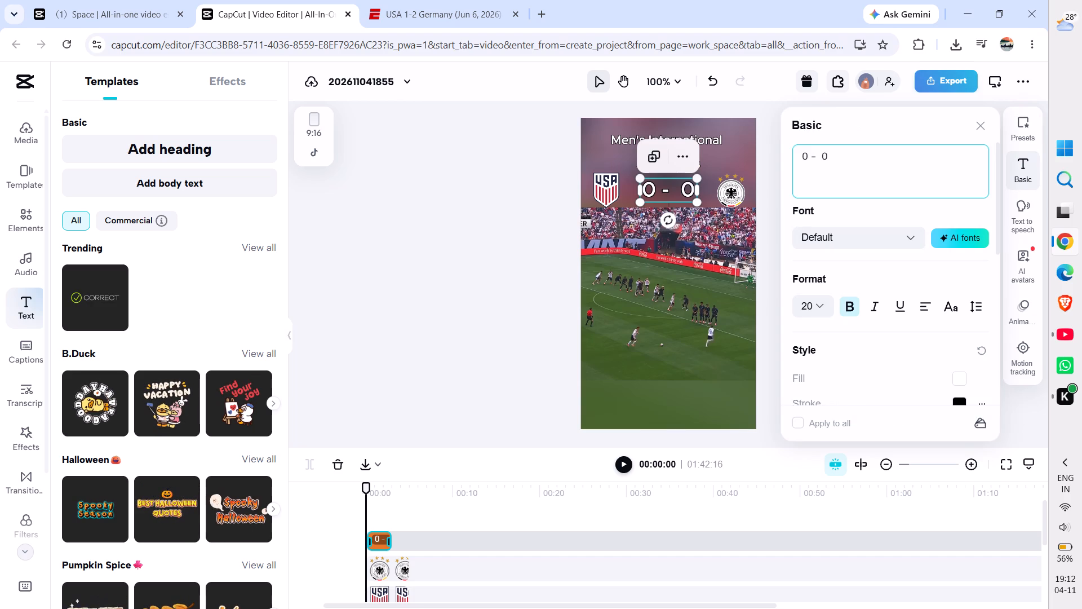
{"action": "left_click", "coordinate": [822, 160]}
{"action": "key", "text": "BackSpace"}
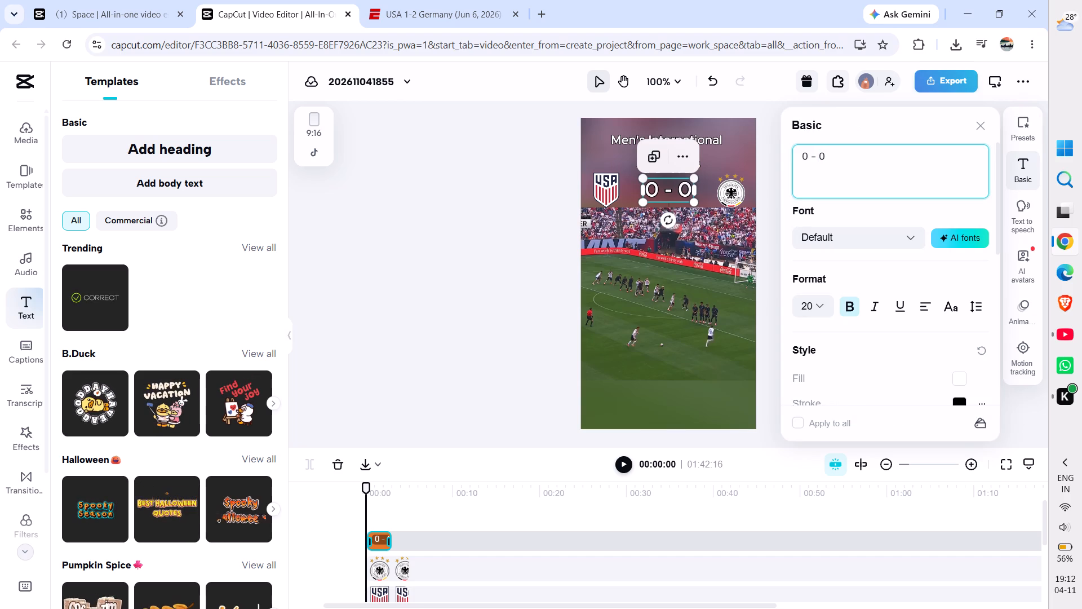
{"action": "left_click", "coordinate": [411, 228]}
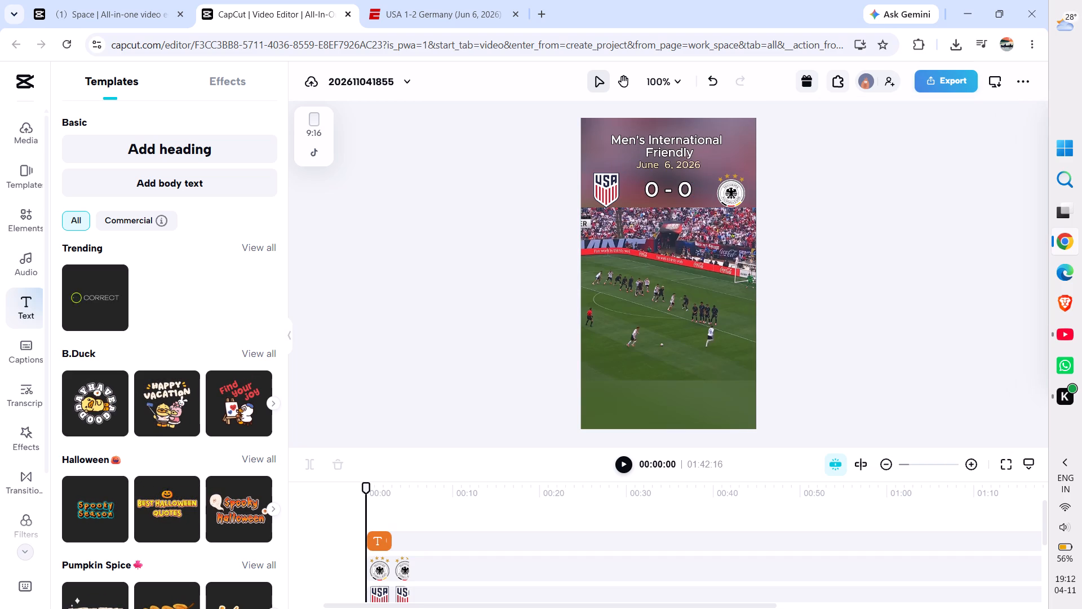
Reduce the USA crest's scale to 18% and deselect it.
{"action": "key", "text": "ctrl+slash"}
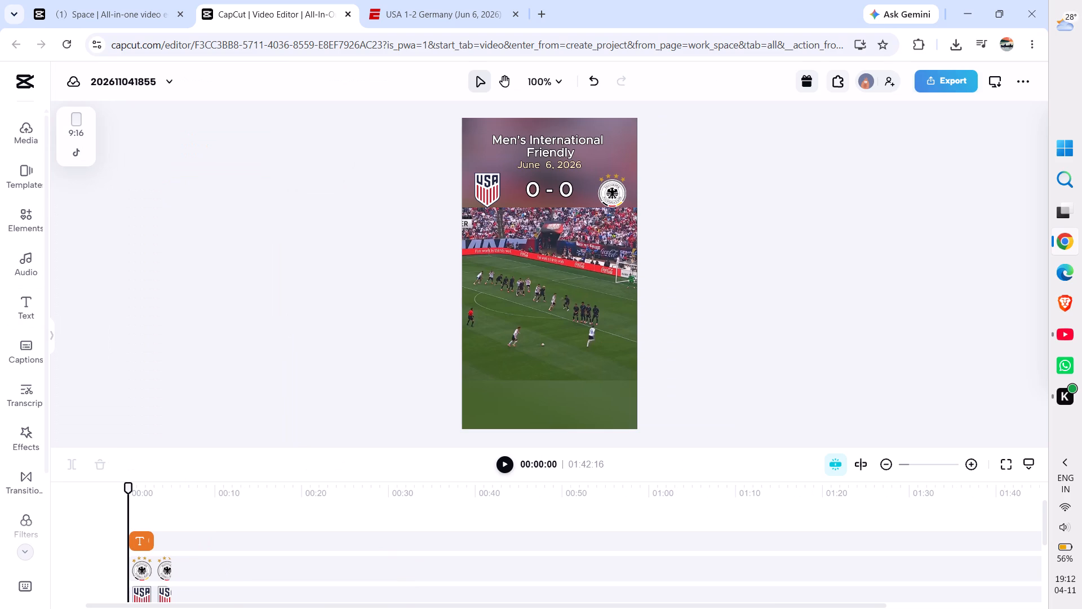
{"action": "key", "text": "shift+at"}
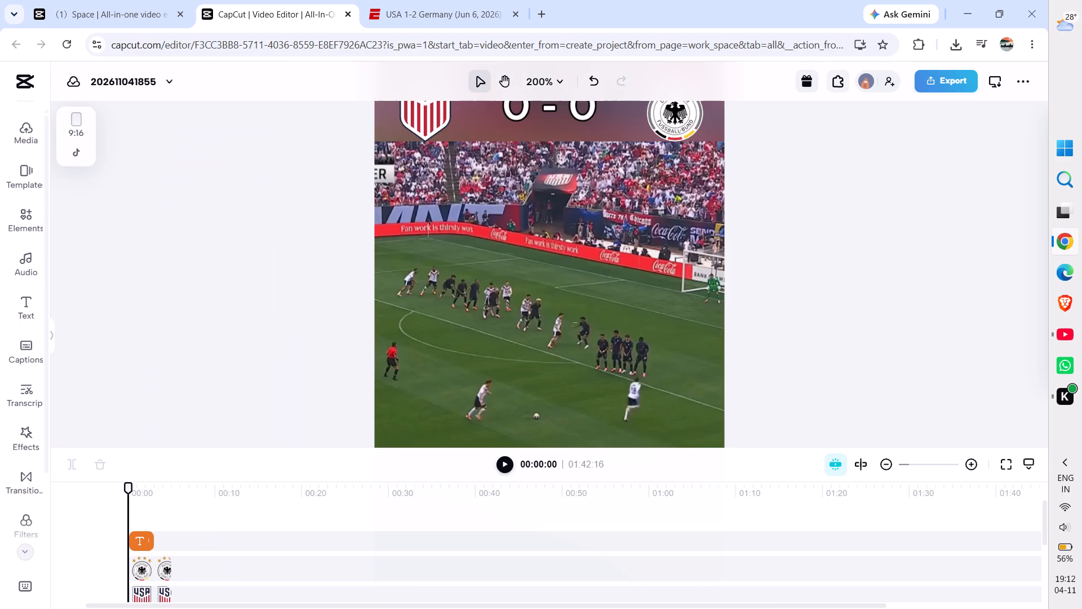
{"action": "scroll", "coordinate": [292, 174], "scroll_direction": "up", "scroll_amount": 4}
{"action": "left_click", "coordinate": [431, 258]}
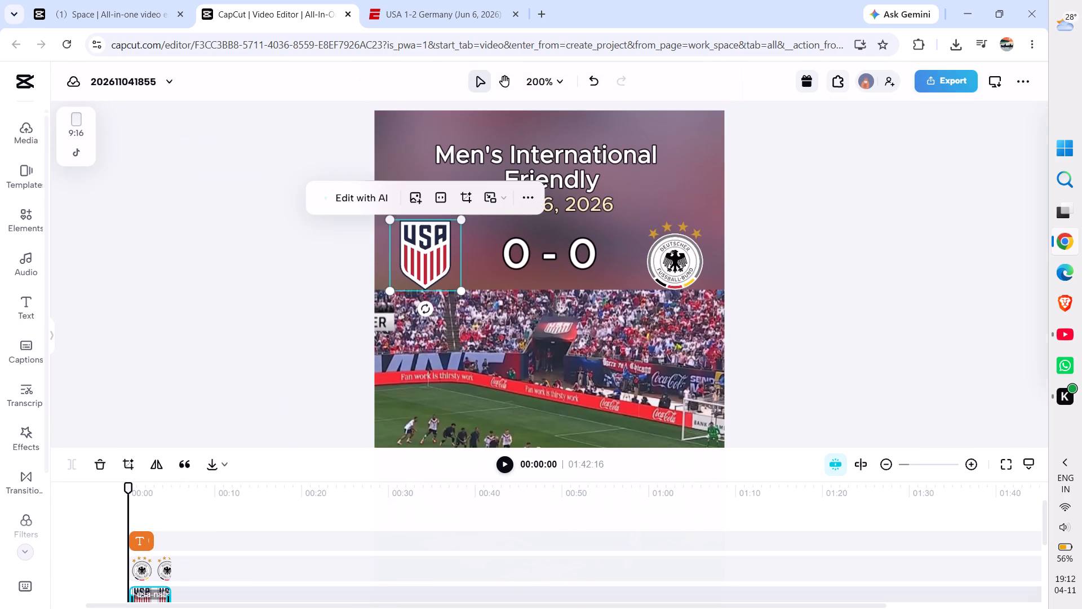
{"action": "scroll", "coordinate": [929, 315], "scroll_direction": "down", "scroll_amount": 4}
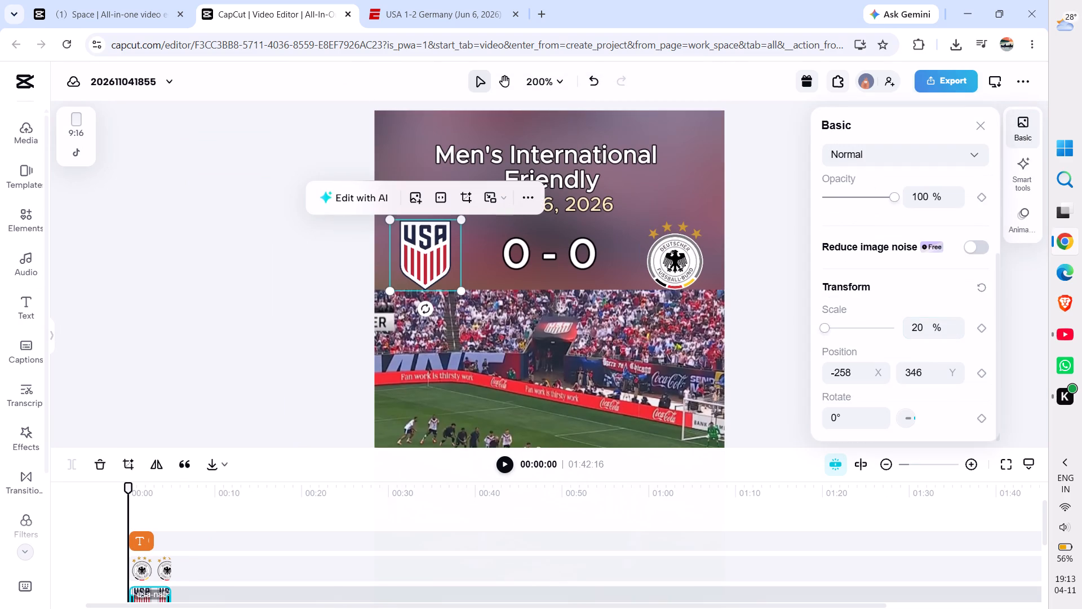
{"action": "left_click", "coordinate": [923, 331]}
{"action": "key", "text": "BackSpace"}
{"action": "key", "text": "BackSpace"}
{"action": "key", "text": "BackSpace"}
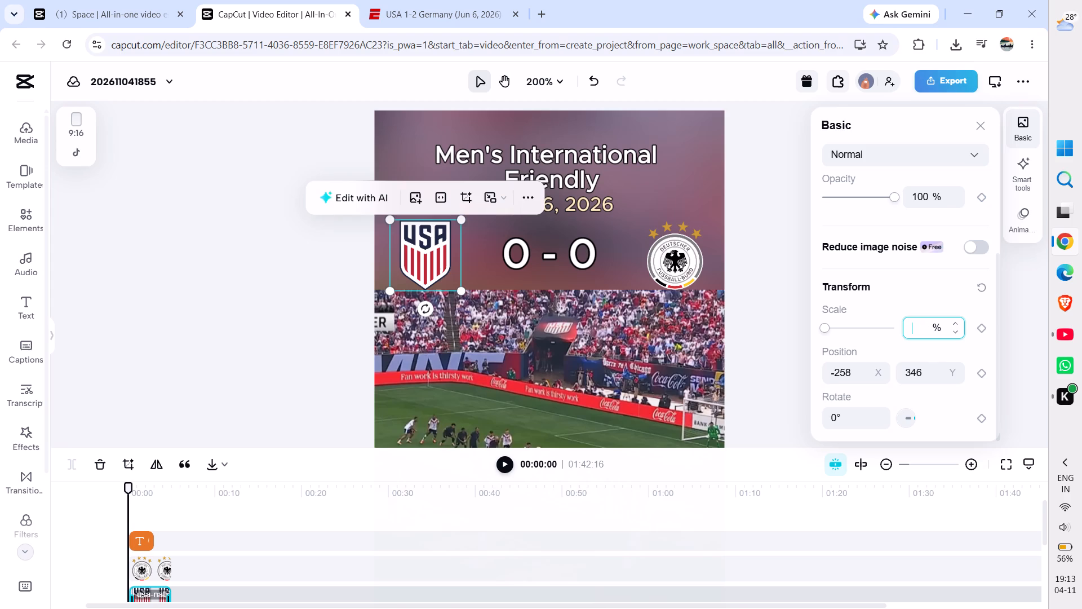
{"action": "type", "text": "18"}
{"action": "key", "text": "Return"}
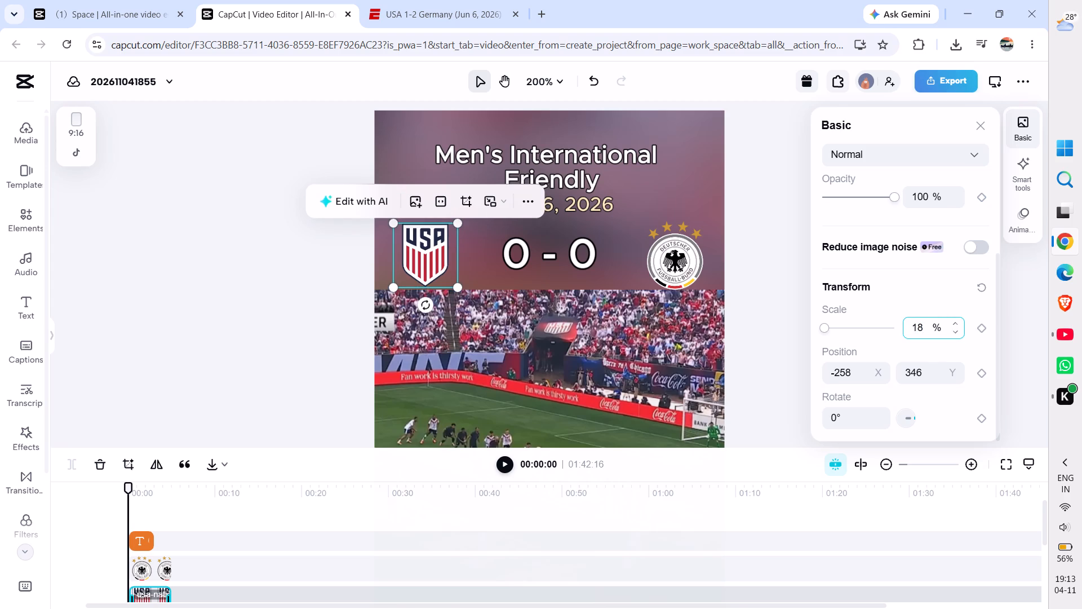
{"action": "left_click", "coordinate": [225, 259]}
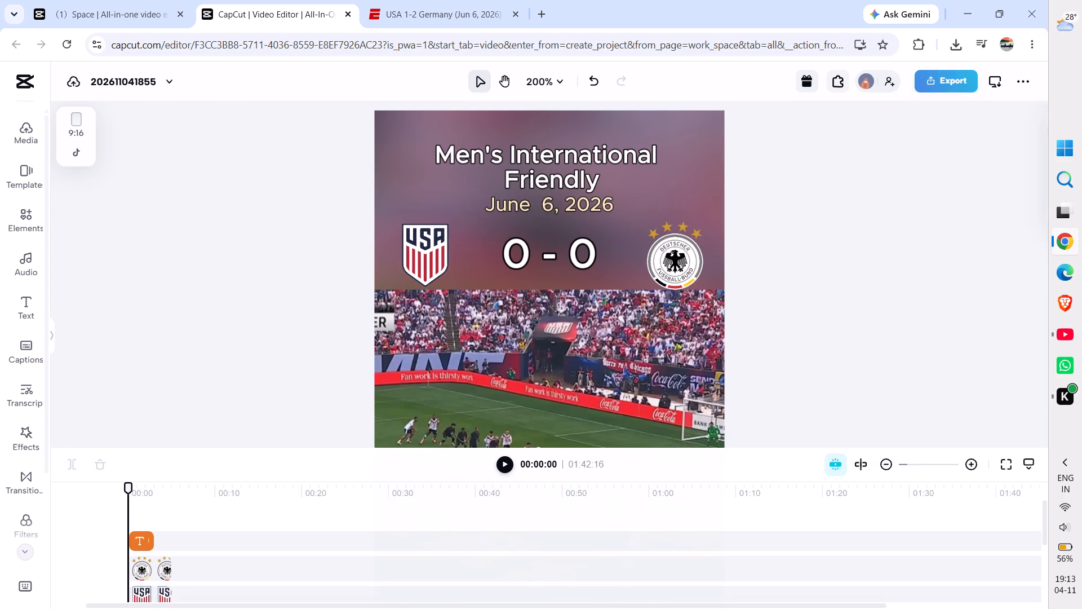
Move the USA crest slightly down to about Y 339, keeping X at -258, and deselect it.
{"action": "left_click", "coordinate": [416, 255]}
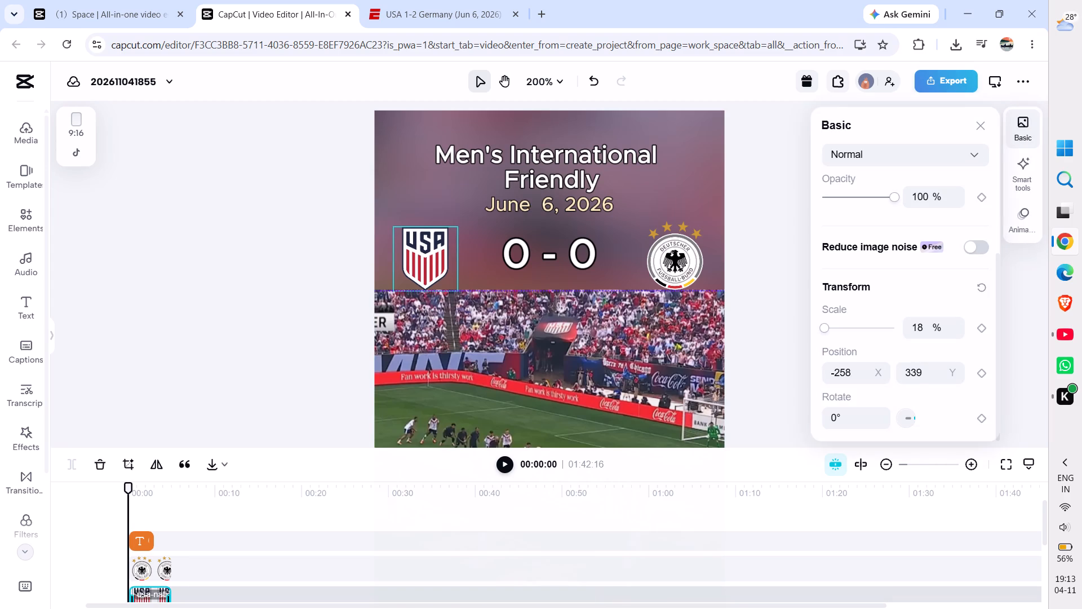
{"action": "left_click", "coordinate": [226, 273]}
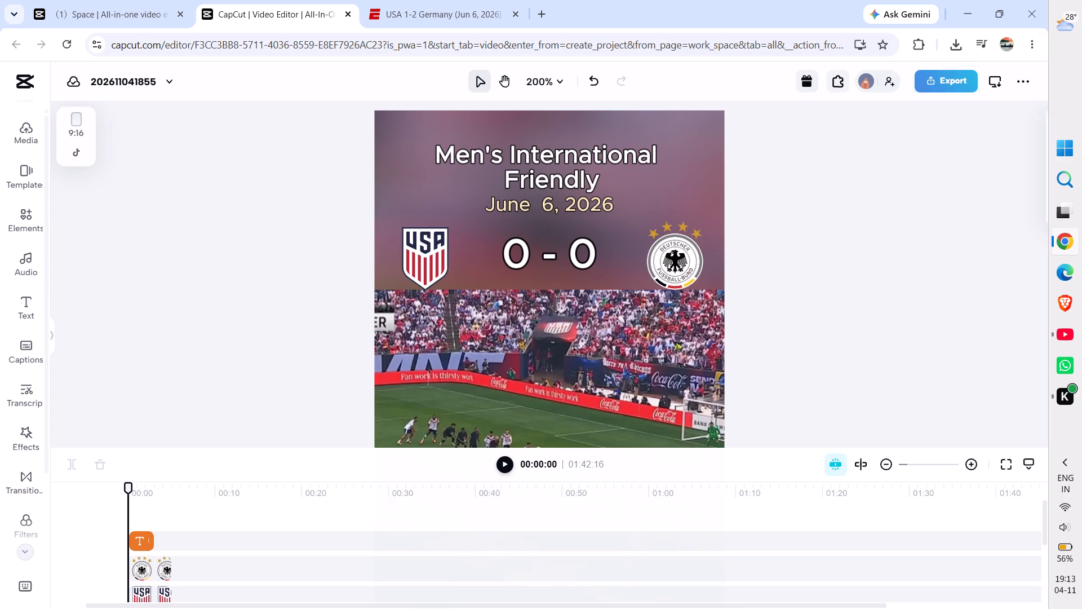
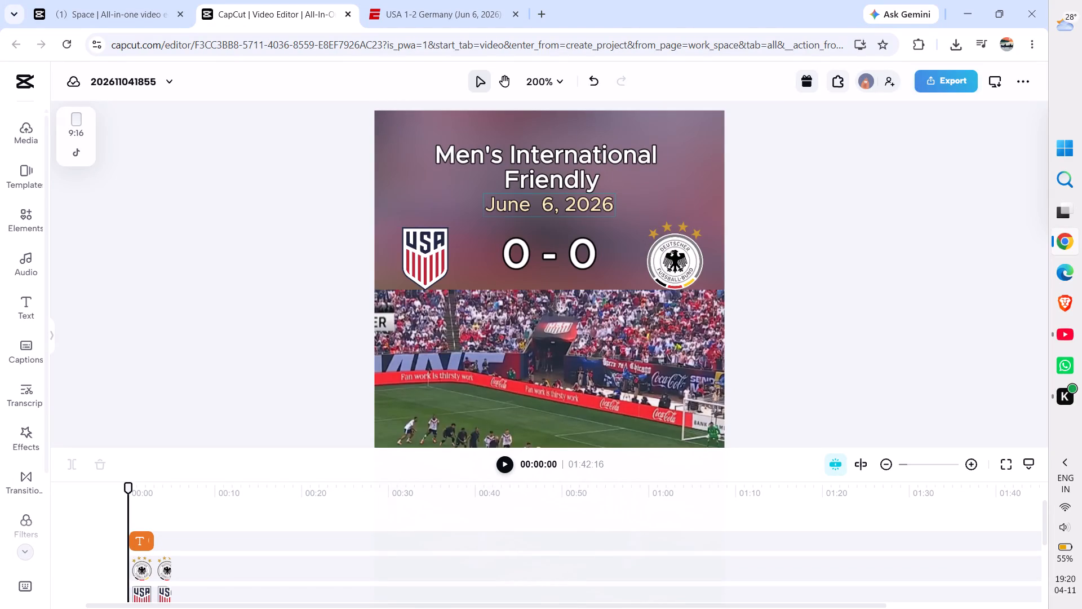
Shift the "Men's International Friendly" heading slightly right above the date, keeping its height, and deselect it.
{"action": "left_click_drag", "start_coordinate": [536, 161], "coordinate": [546, 161]}
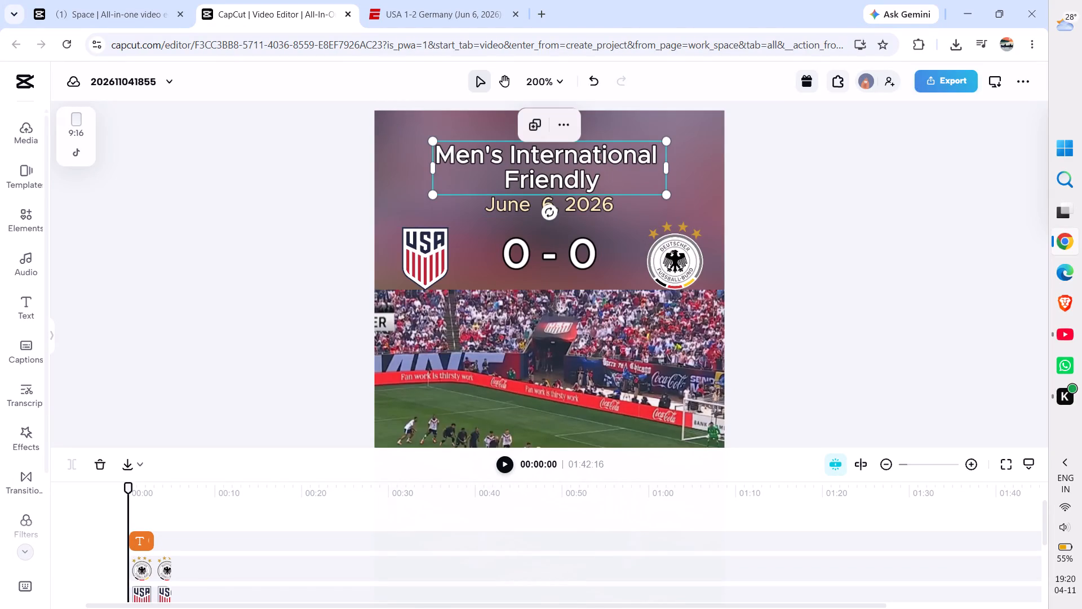
{"action": "left_click_drag", "start_coordinate": [546, 161], "coordinate": [554, 164]}
{"action": "left_click", "coordinate": [210, 192]}
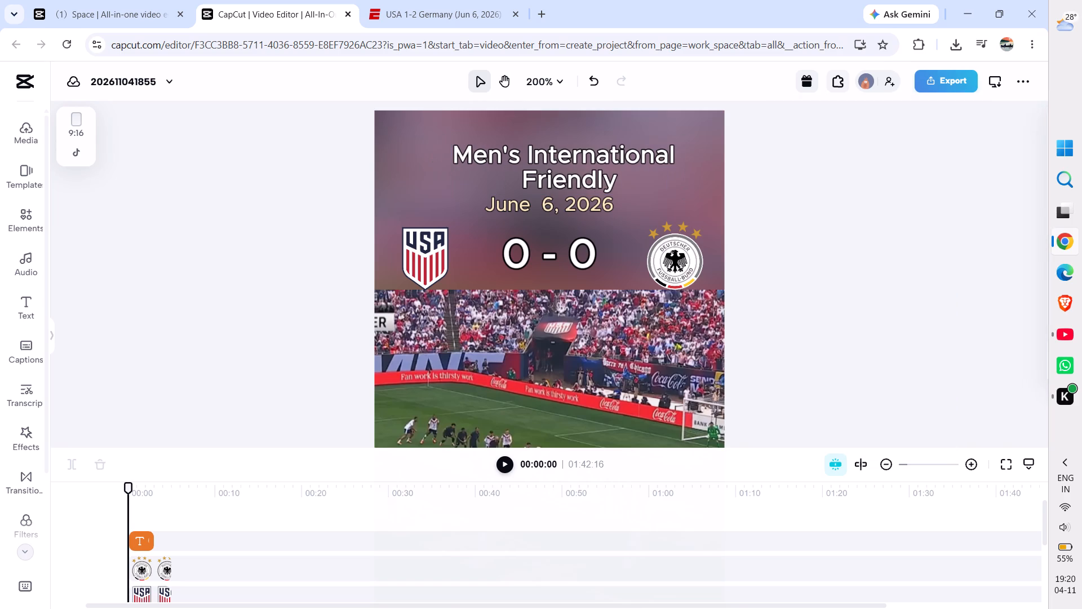
{"action": "left_click_drag", "start_coordinate": [551, 153], "coordinate": [545, 155]}
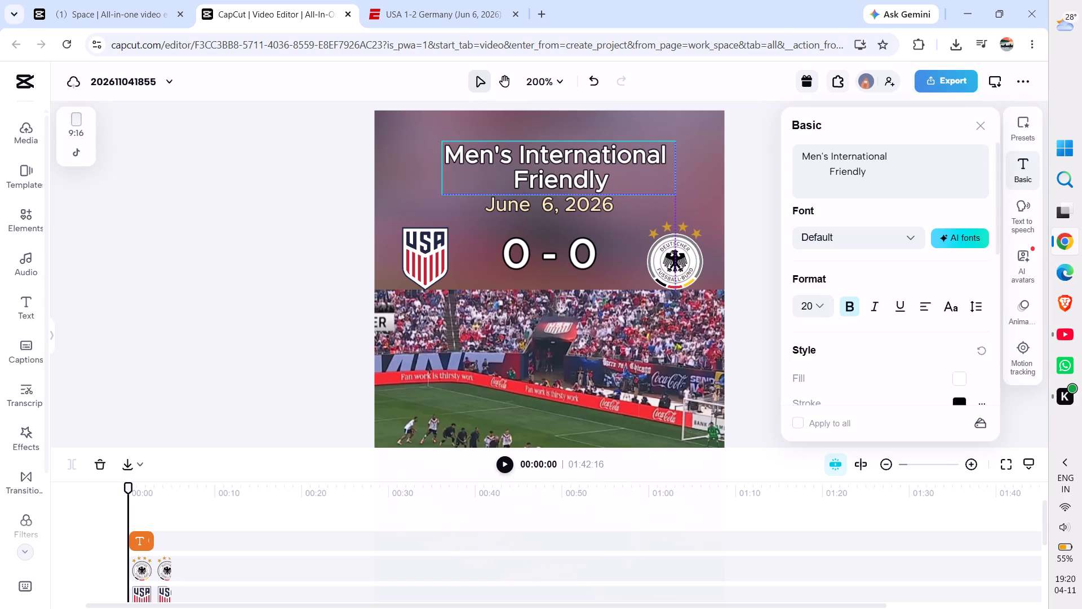
{"action": "left_click_drag", "start_coordinate": [545, 155], "coordinate": [544, 155]}
{"action": "left_click", "coordinate": [125, 214]}
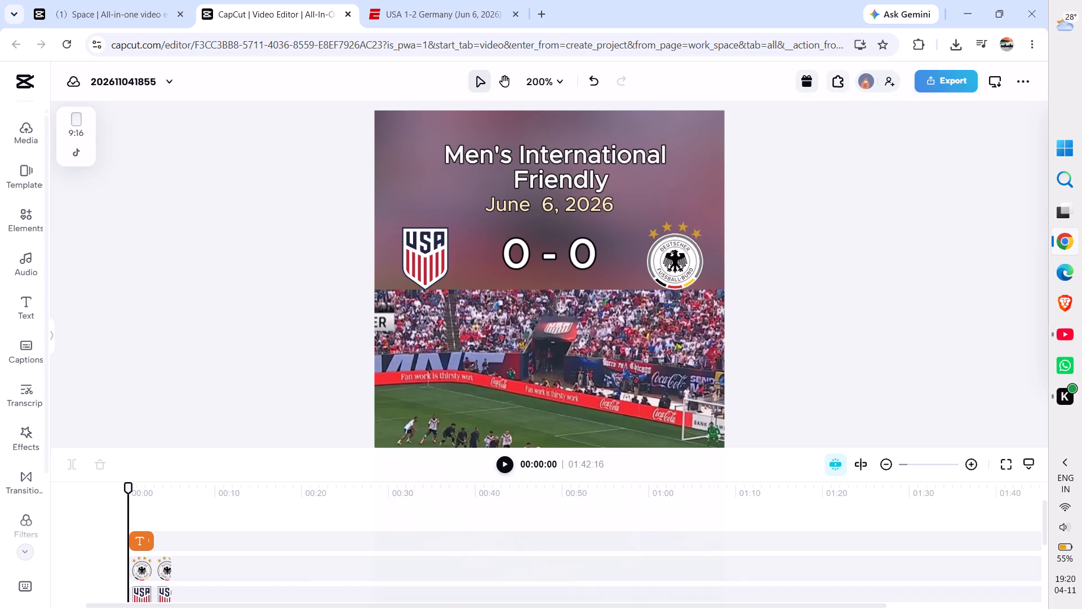
Extend the "Men's International Friendly" heading clip on the timeline to the end of the footage at 01:42:16.
{"action": "scroll", "coordinate": [227, 607], "scroll_direction": "down", "scroll_amount": 1}
{"action": "scroll", "coordinate": [280, 586], "scroll_direction": "down", "scroll_amount": 2}
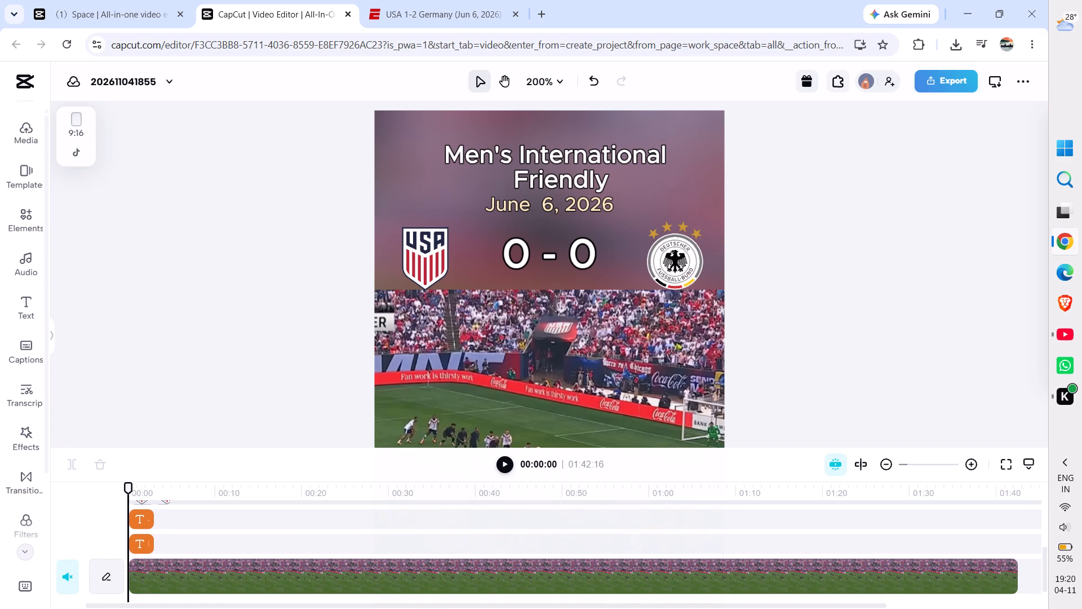
{"action": "left_click", "coordinate": [143, 542]}
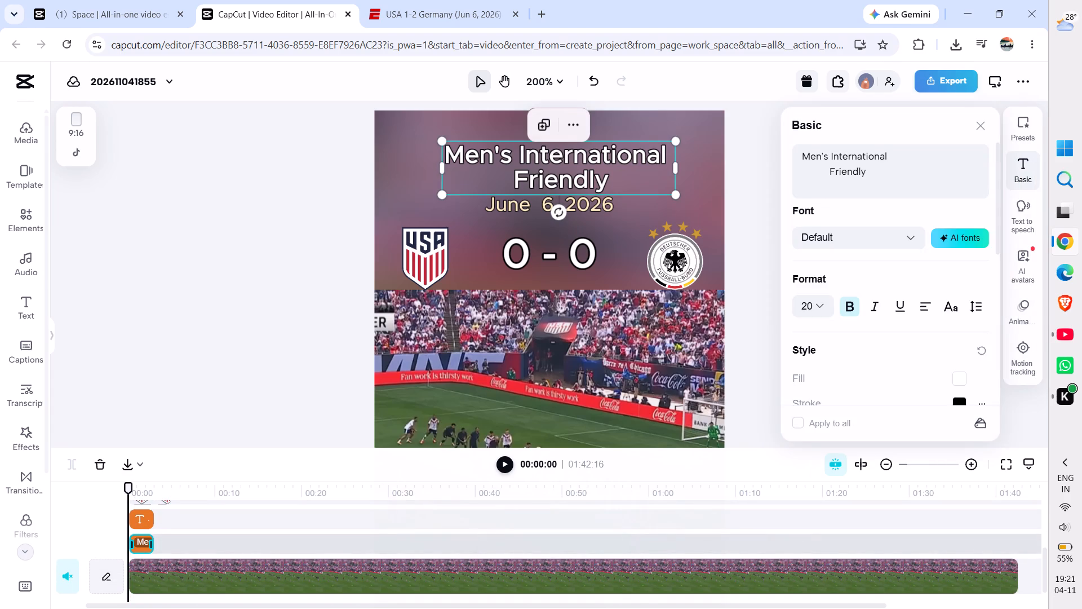
{"action": "left_click_drag", "start_coordinate": [153, 544], "coordinate": [721, 546]}
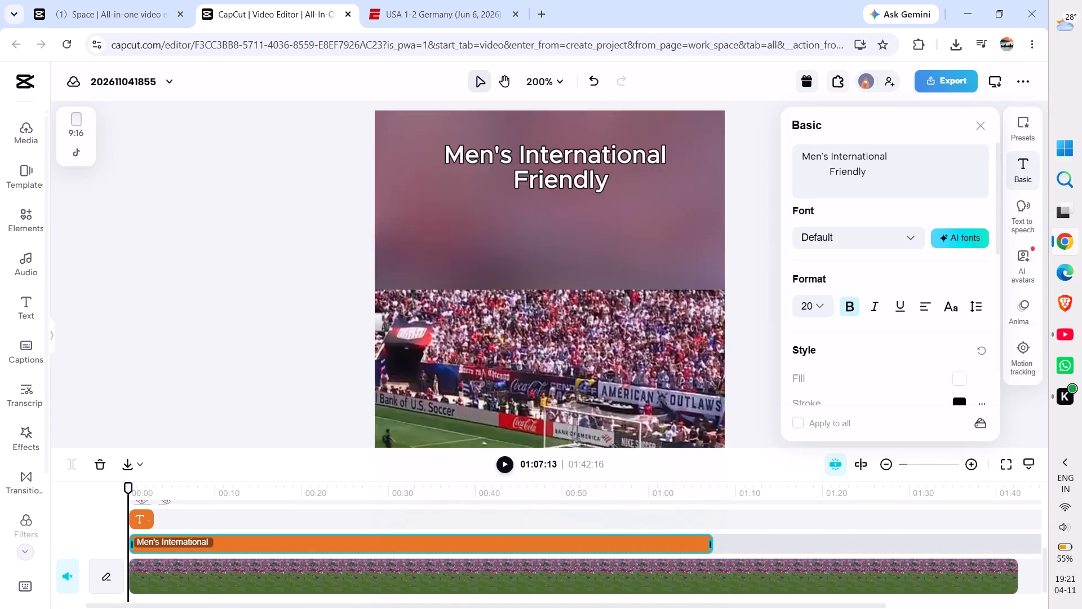
{"action": "left_click_drag", "start_coordinate": [721, 546], "coordinate": [1067, 549]}
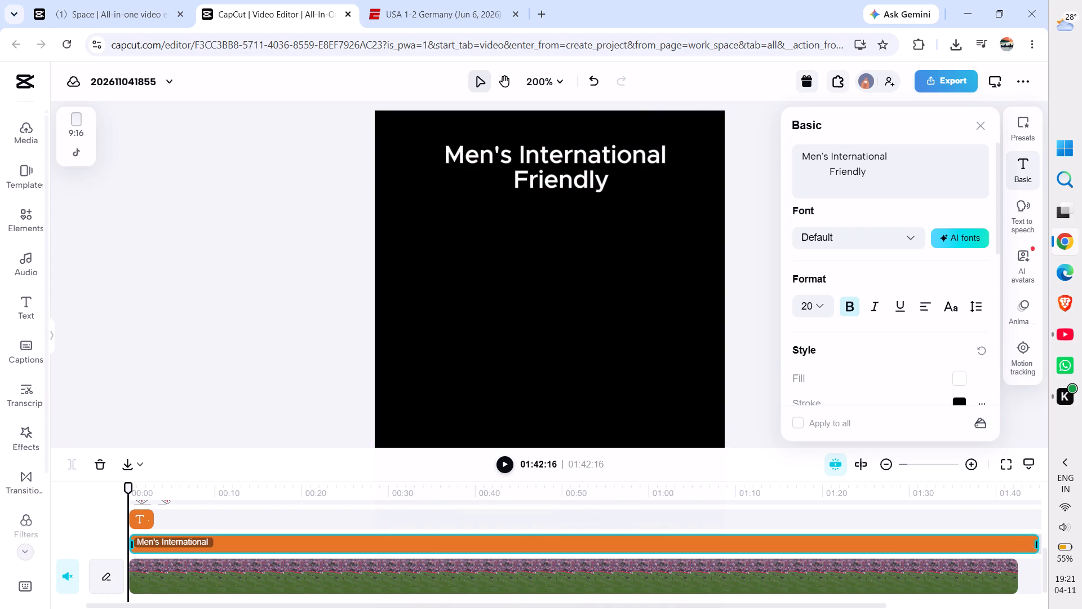
{"action": "left_click_drag", "start_coordinate": [1067, 549], "coordinate": [1021, 563]}
Extend the "June 6, 2026" date clip on the timeline to the end of the footage at 01:42:16.
{"action": "scroll", "coordinate": [811, 546], "scroll_direction": "up", "scroll_amount": 1}
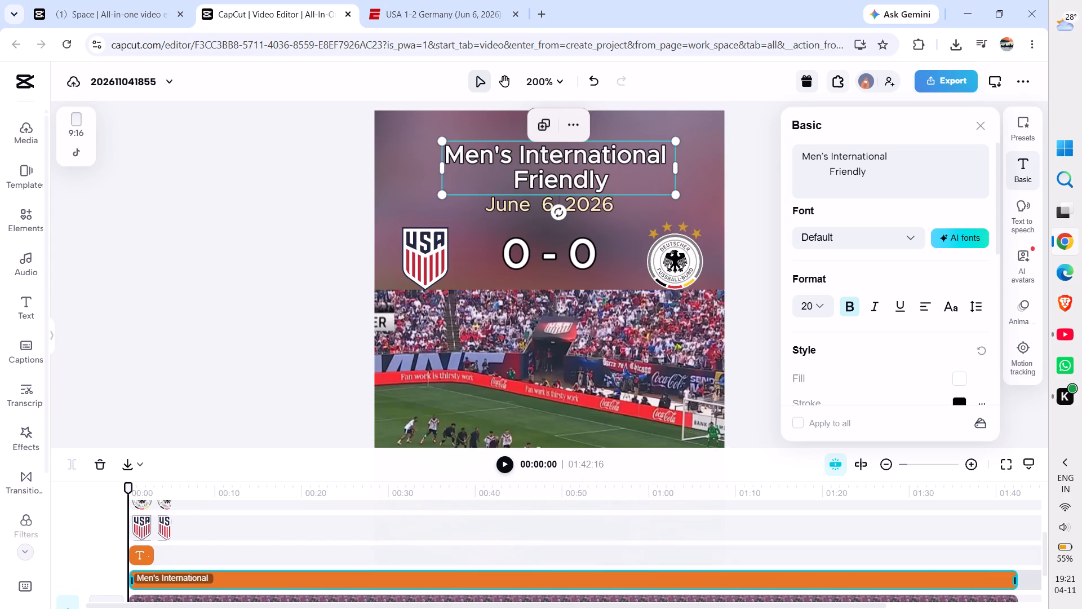
{"action": "left_click", "coordinate": [143, 556]}
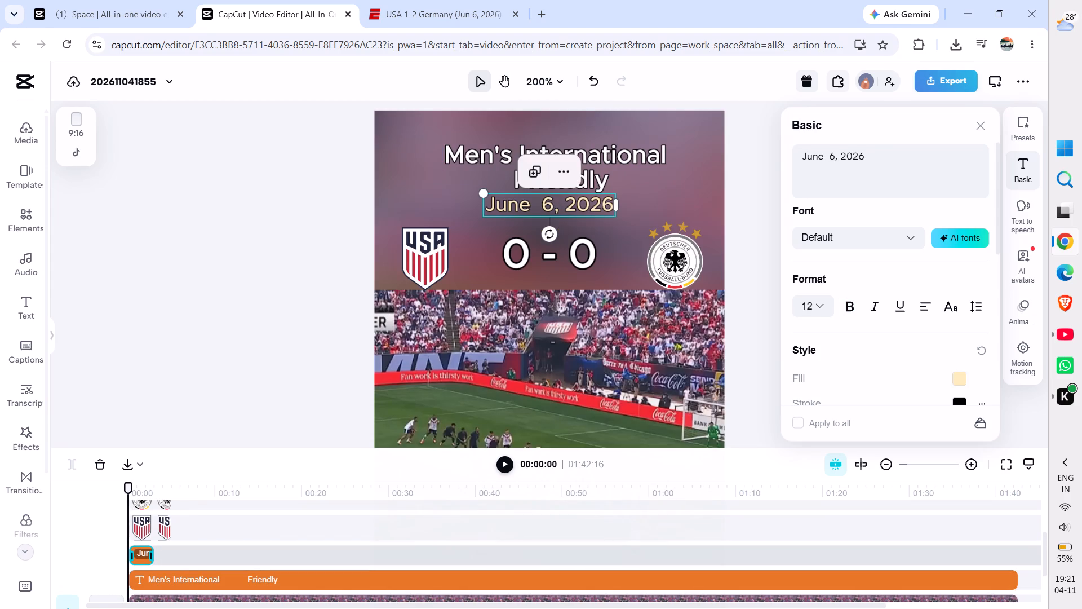
{"action": "left_click_drag", "start_coordinate": [152, 555], "coordinate": [504, 531]}
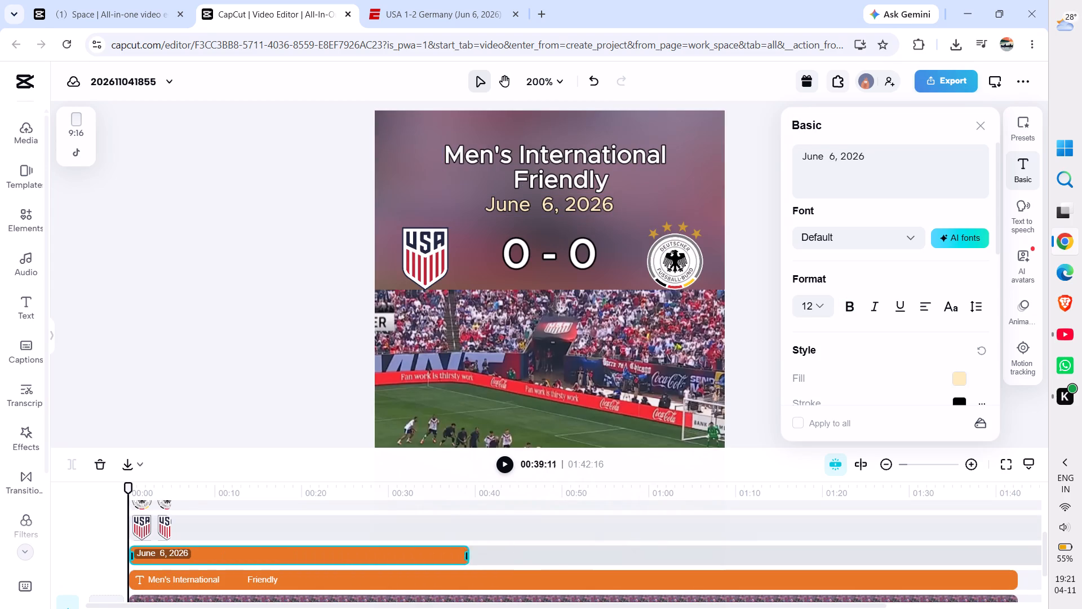
{"action": "left_click_drag", "start_coordinate": [504, 531], "coordinate": [1022, 565]}
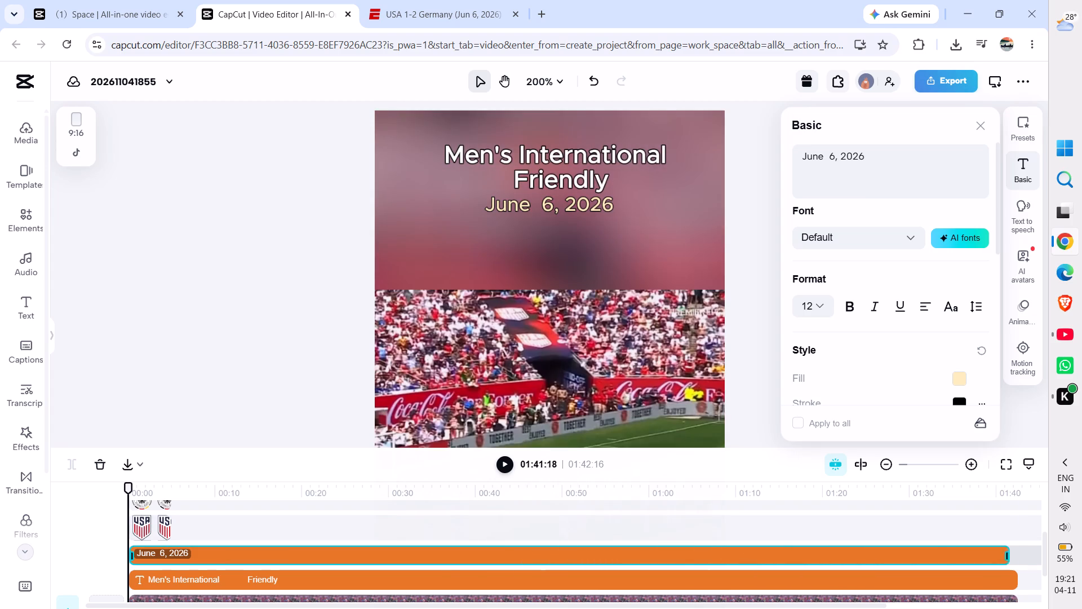
{"action": "left_click_drag", "start_coordinate": [1022, 565], "coordinate": [1018, 566]}
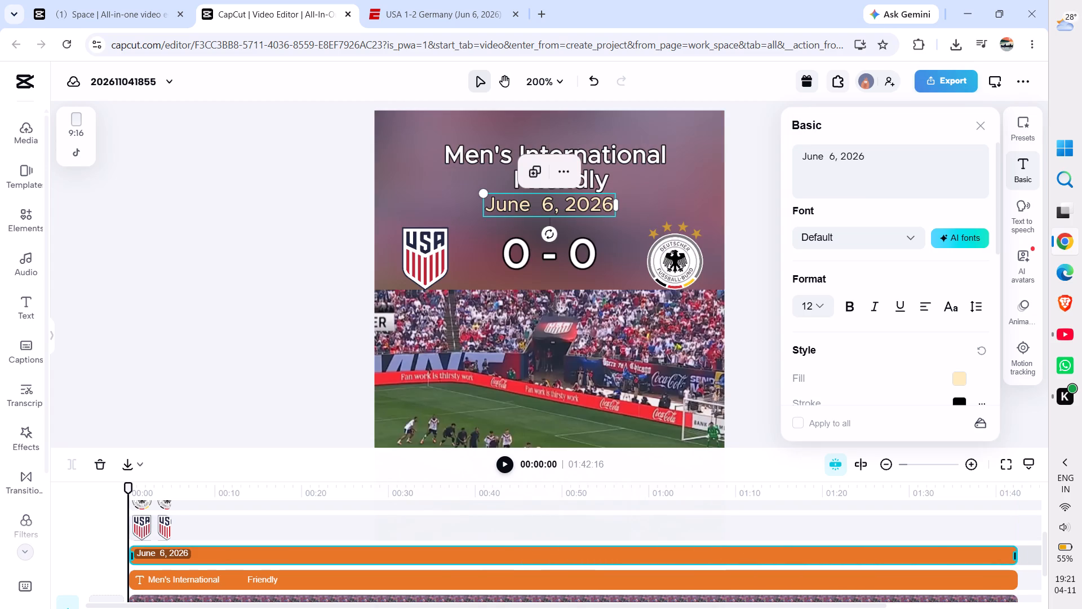
Extend the USA crest clip on the timeline to a duration of 01:42:16, matching the end of the footage.
{"action": "scroll", "coordinate": [897, 554], "scroll_direction": "up", "scroll_amount": 2}
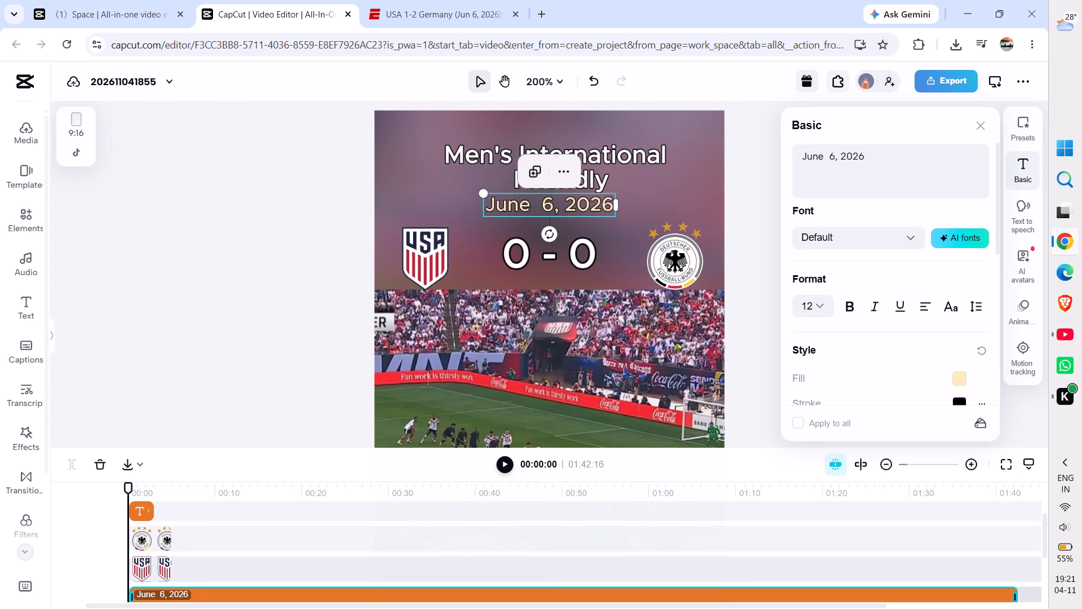
{"action": "left_click", "coordinate": [154, 566]}
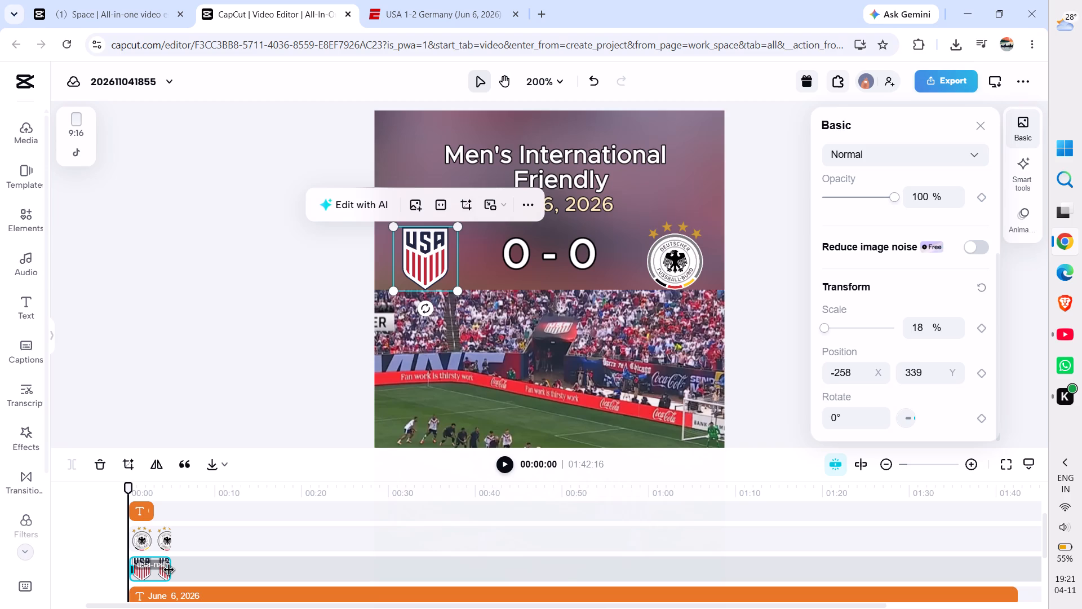
{"action": "left_click_drag", "start_coordinate": [169, 571], "coordinate": [799, 570]}
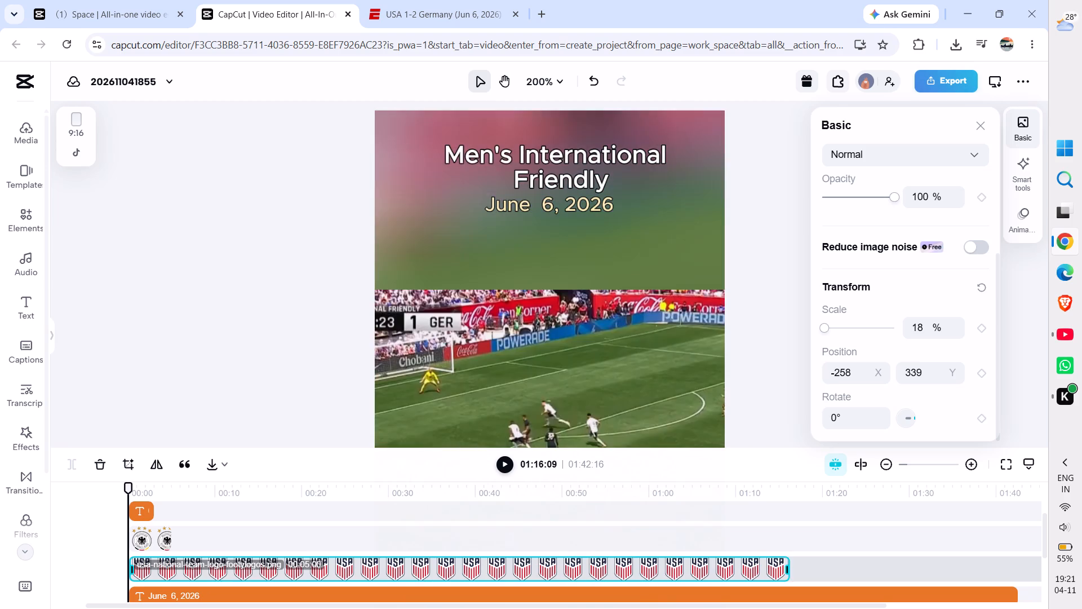
{"action": "left_click_drag", "start_coordinate": [799, 570], "coordinate": [1012, 578]}
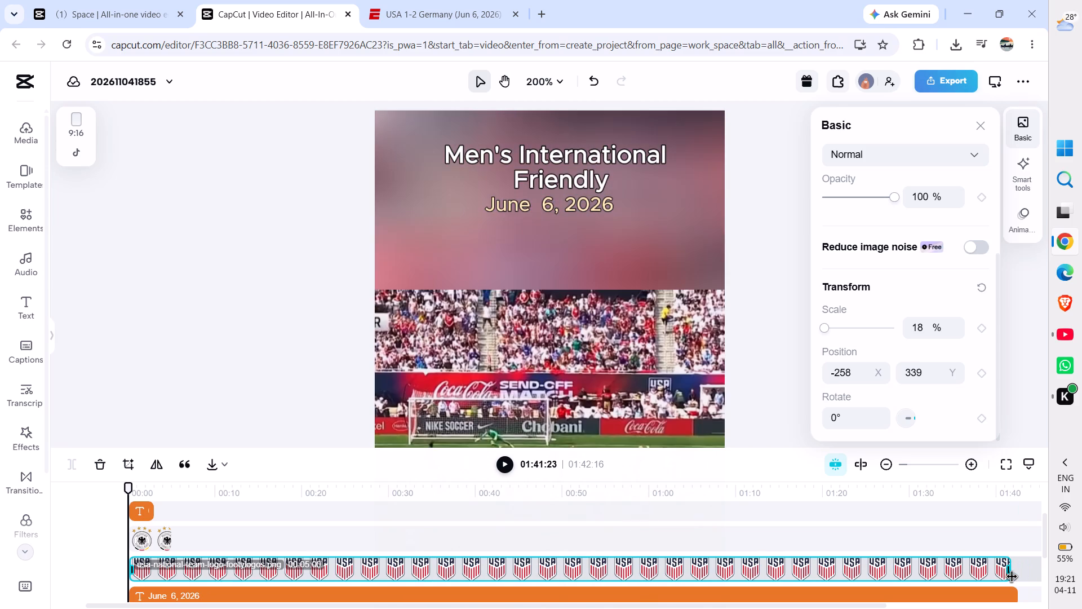
{"action": "left_click_drag", "start_coordinate": [1012, 578], "coordinate": [1016, 578]}
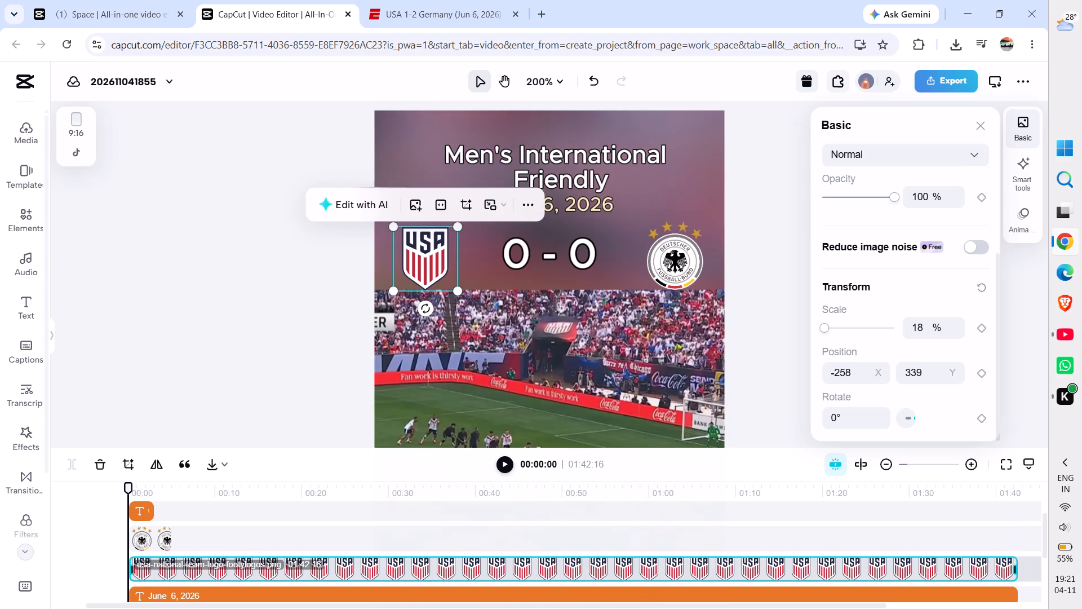
Extend the Germany crest clip on the timeline to a duration of 01:42:16, matching the end of the footage.
{"action": "scroll", "coordinate": [879, 556], "scroll_direction": "up", "scroll_amount": 1}
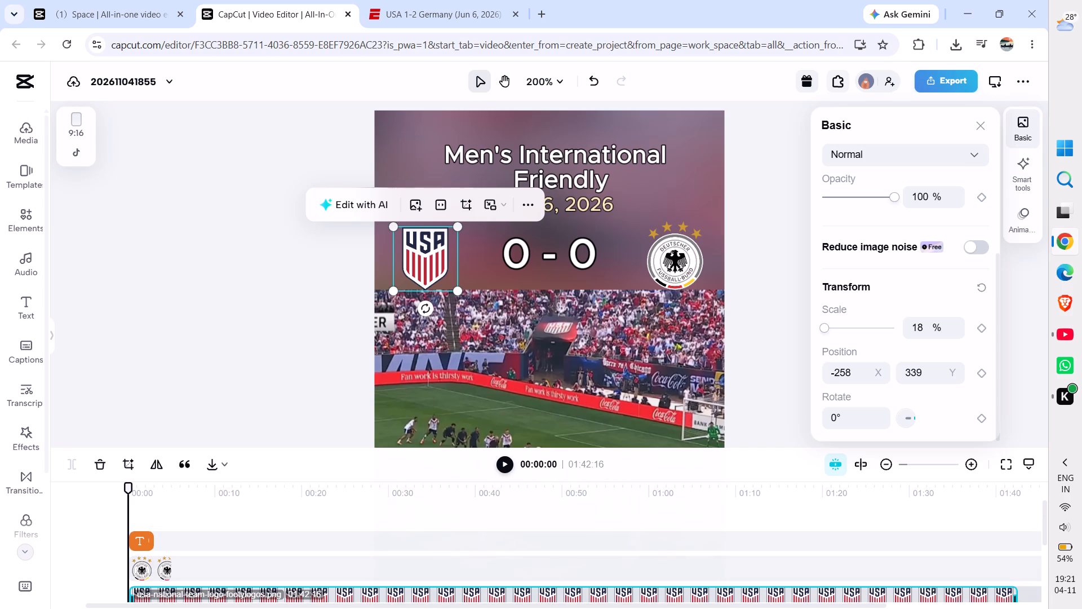
{"action": "left_click", "coordinate": [156, 568]}
{"action": "left_click_drag", "start_coordinate": [169, 568], "coordinate": [237, 560]}
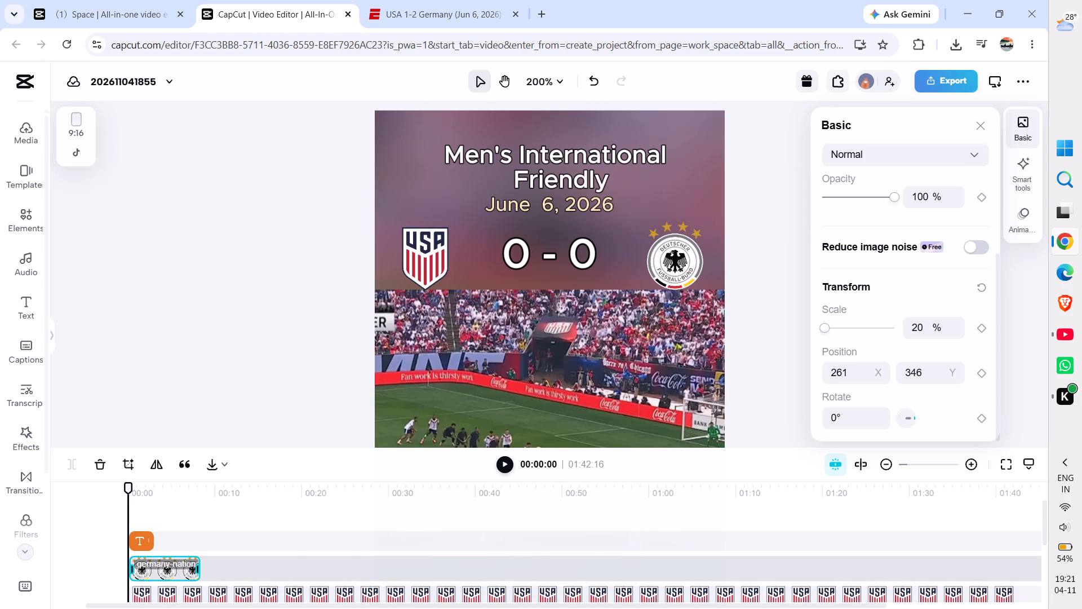
{"action": "left_click_drag", "start_coordinate": [237, 560], "coordinate": [1049, 572]}
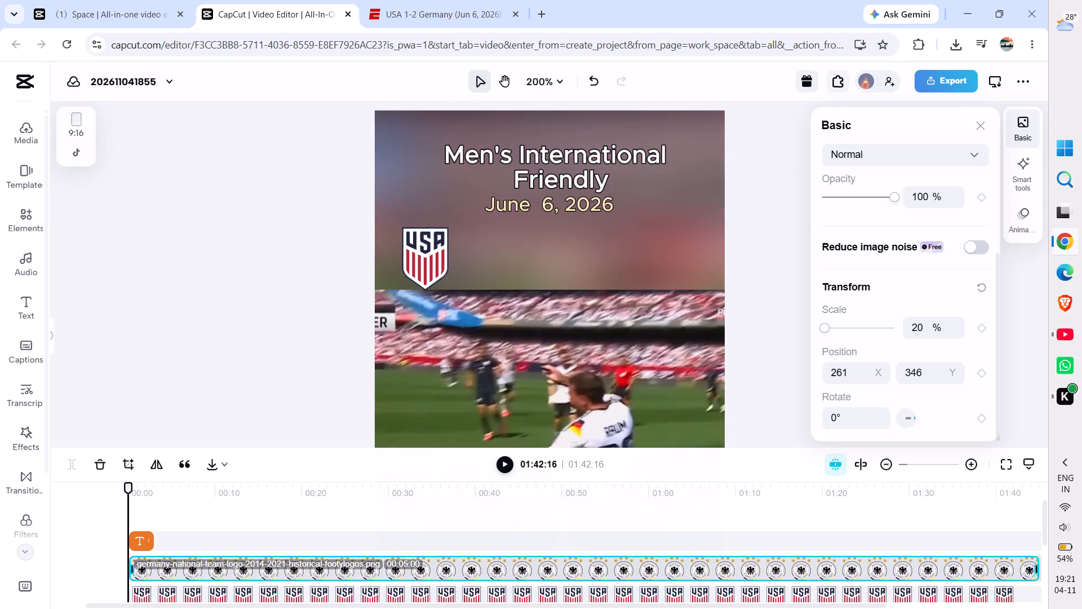
{"action": "left_click_drag", "start_coordinate": [1049, 572], "coordinate": [1013, 575]}
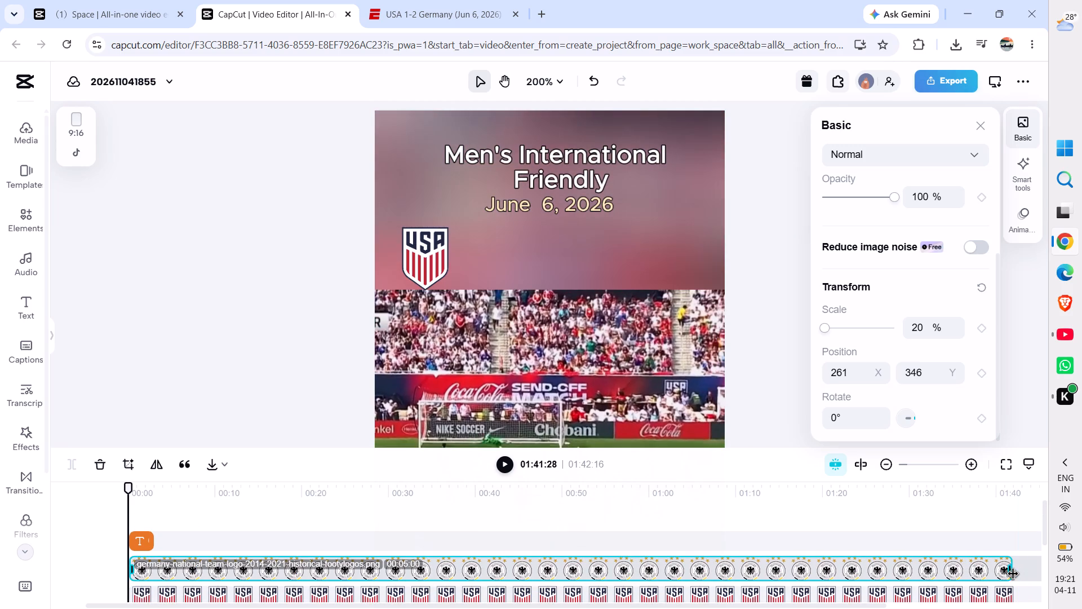
{"action": "left_click_drag", "start_coordinate": [1013, 575], "coordinate": [1014, 575]}
Extend the "0 - 0" score clip on the timeline to end exactly with the footage at 01:42:16 and deselect it.
{"action": "scroll", "coordinate": [729, 535], "scroll_direction": "up", "scroll_amount": 1}
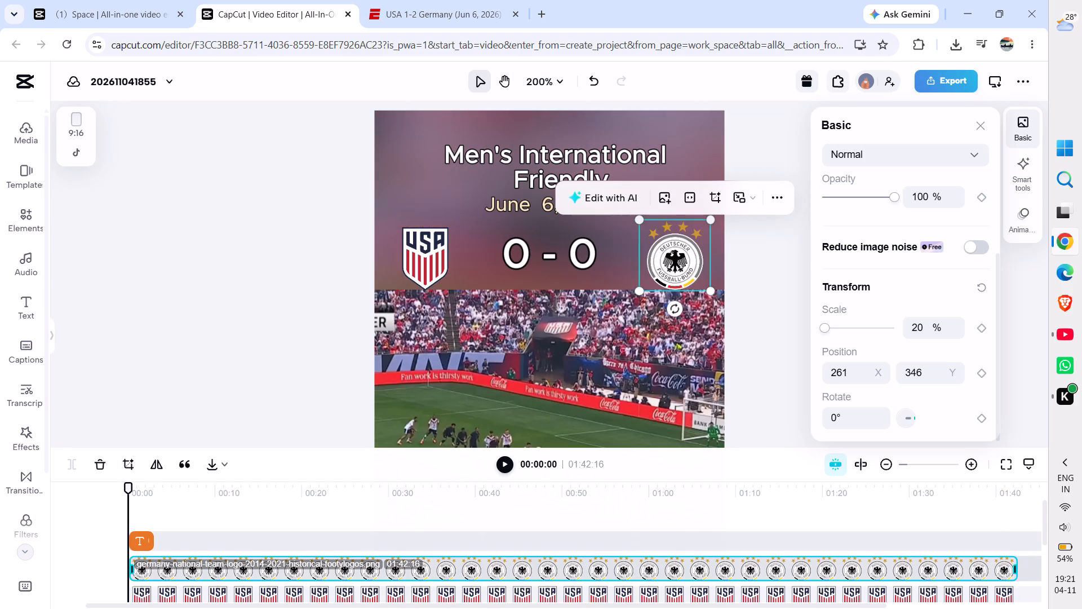
{"action": "left_click", "coordinate": [147, 537]}
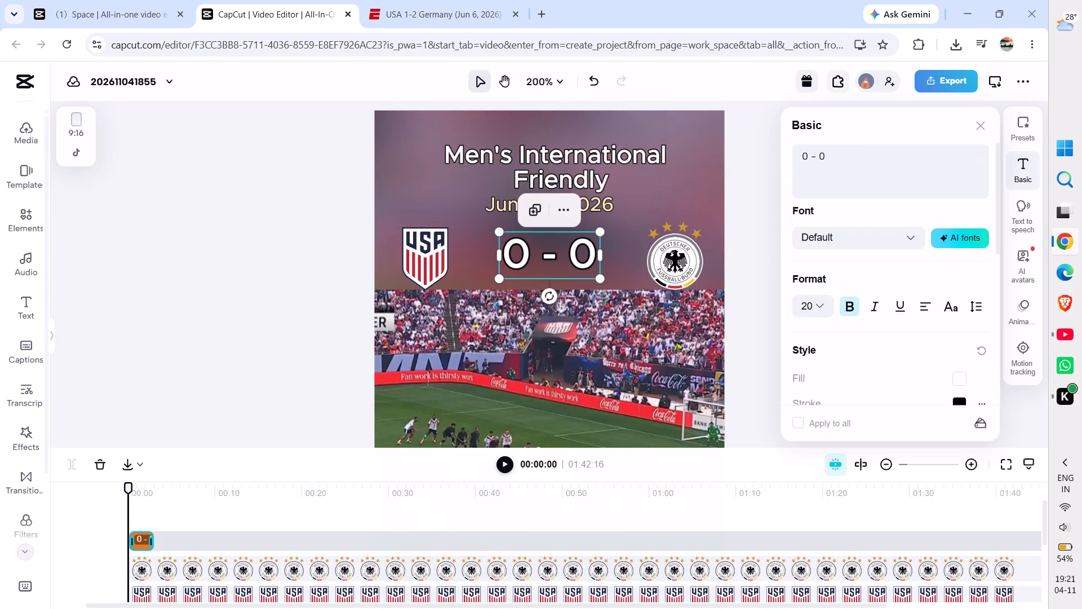
{"action": "left_click_drag", "start_coordinate": [151, 541], "coordinate": [595, 533]}
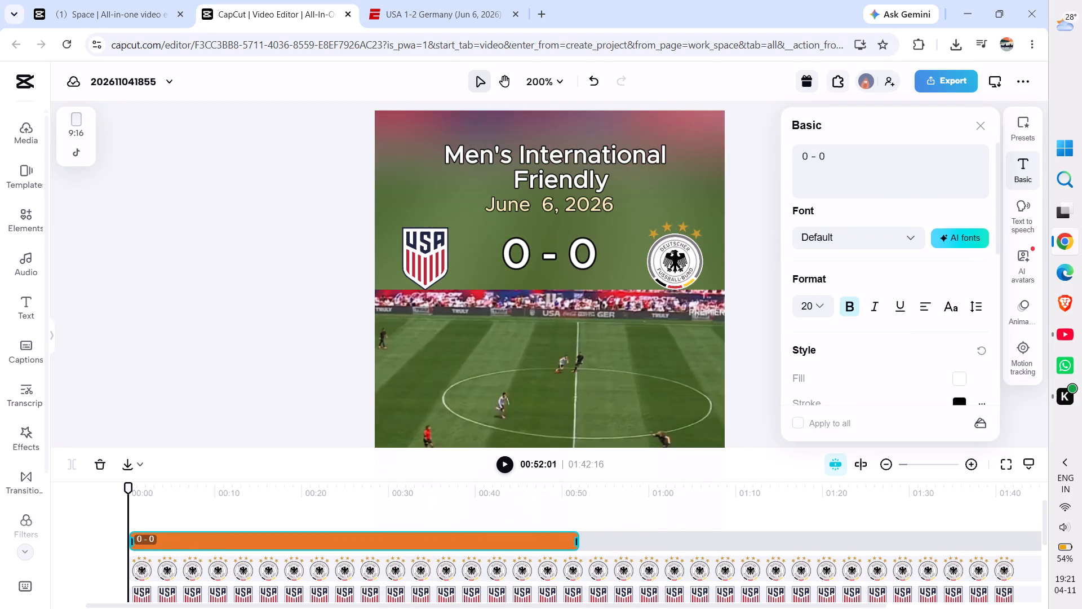
{"action": "left_click_drag", "start_coordinate": [595, 533], "coordinate": [997, 541]}
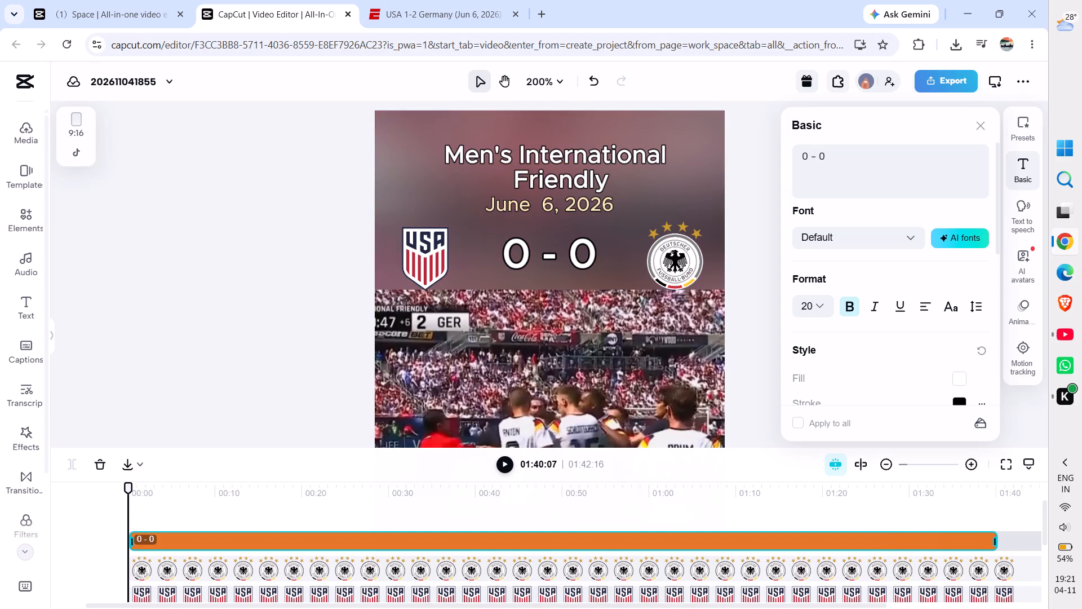
{"action": "left_click_drag", "start_coordinate": [997, 541], "coordinate": [1006, 537]}
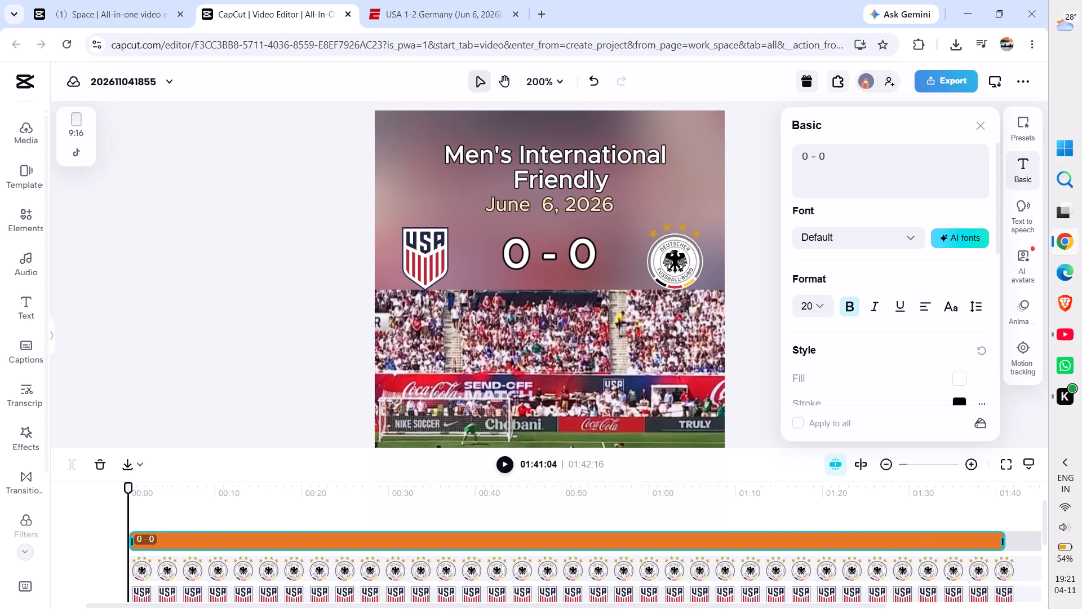
{"action": "left_click_drag", "start_coordinate": [1006, 537], "coordinate": [1020, 542]}
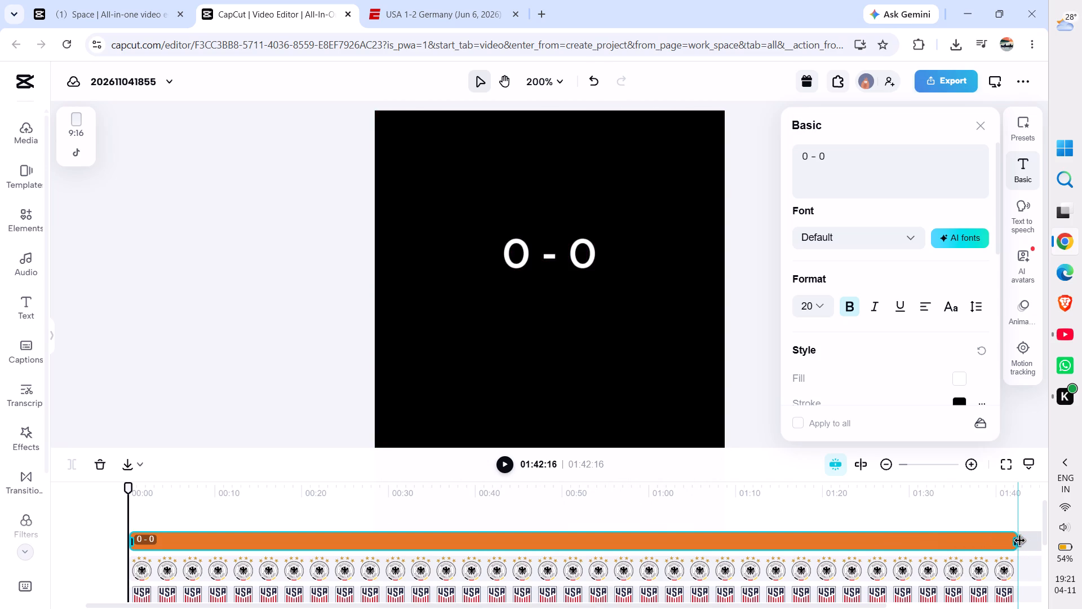
{"action": "left_click_drag", "start_coordinate": [1020, 542], "coordinate": [1023, 542]}
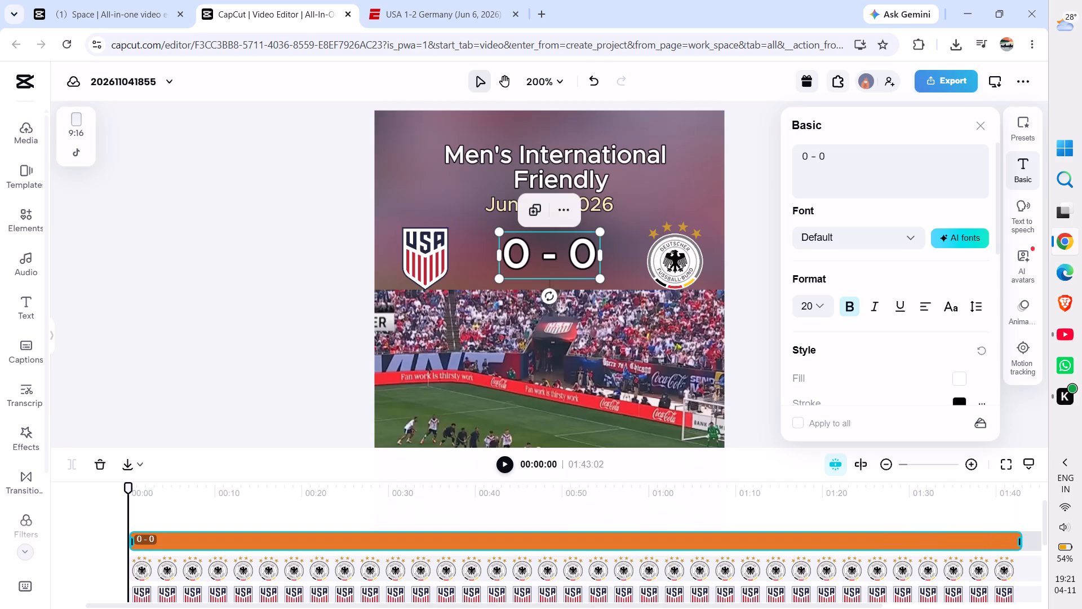
{"action": "left_click", "coordinate": [1022, 544]}
{"action": "left_click", "coordinate": [292, 334]}
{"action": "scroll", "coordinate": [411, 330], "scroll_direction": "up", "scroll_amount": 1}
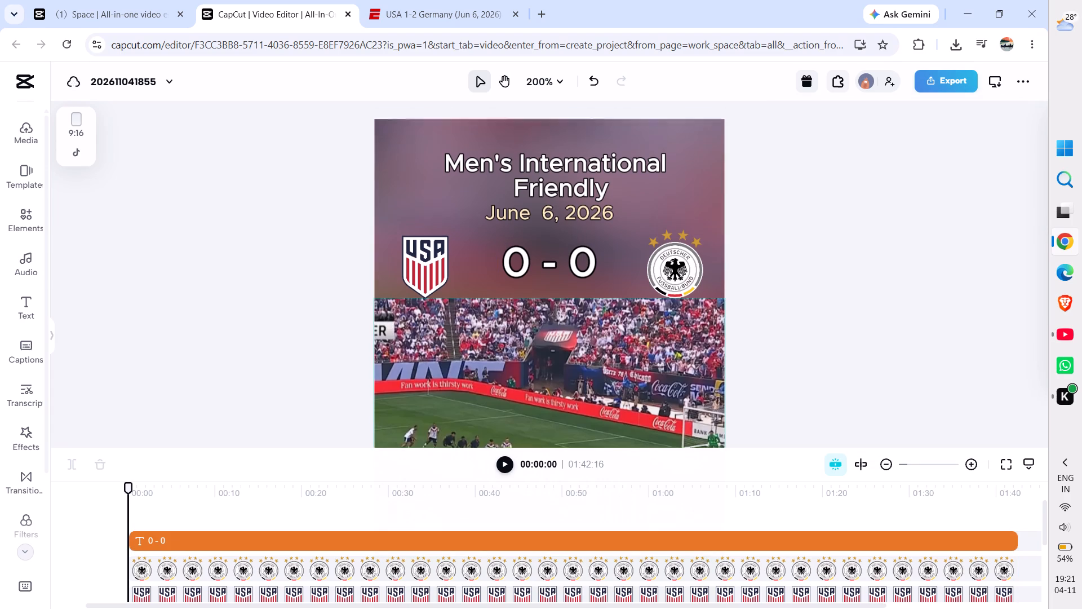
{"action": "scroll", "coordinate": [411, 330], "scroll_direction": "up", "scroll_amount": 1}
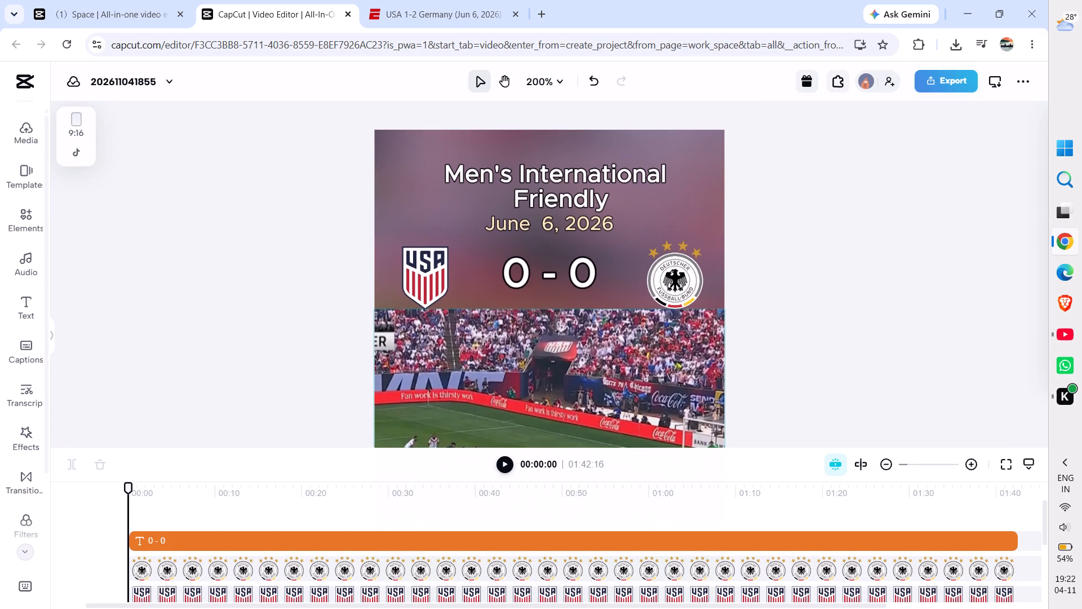
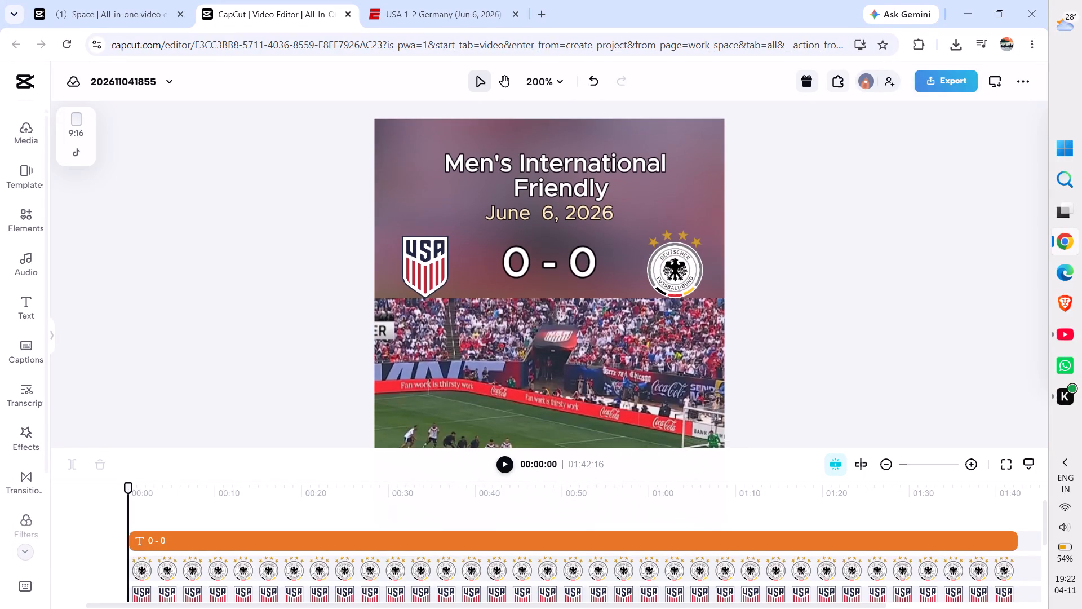
Play the footage from the start to Germany's opening goal and split the "0 - 0" score clip at 00:02:28.
{"action": "key", "text": "shift+f"}
{"action": "scroll", "coordinate": [190, 520], "scroll_direction": "up", "scroll_amount": 1}
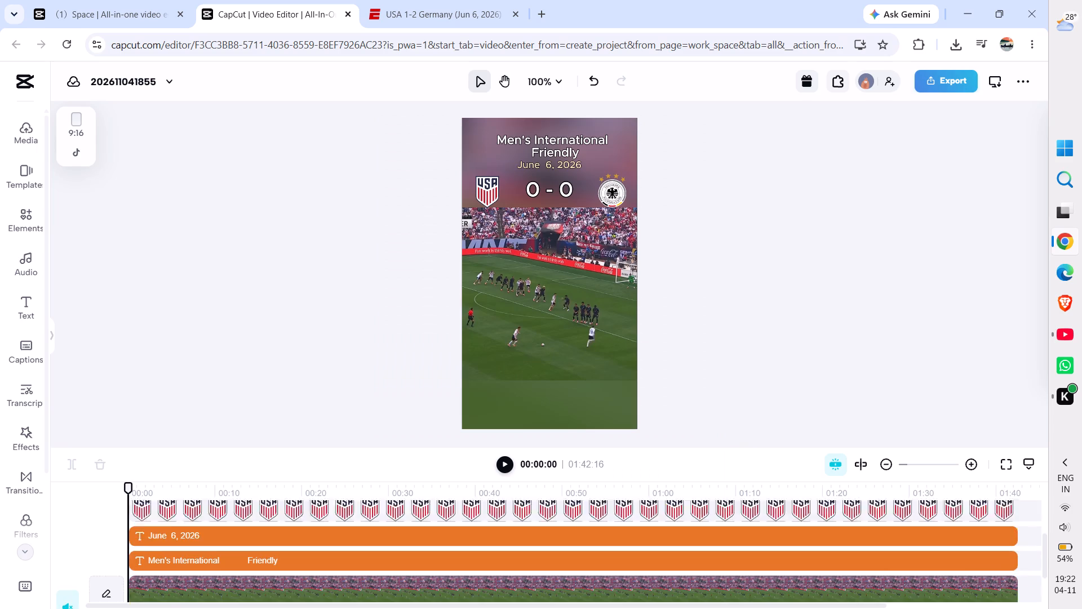
{"action": "scroll", "coordinate": [190, 520], "scroll_direction": "up", "scroll_amount": 2}
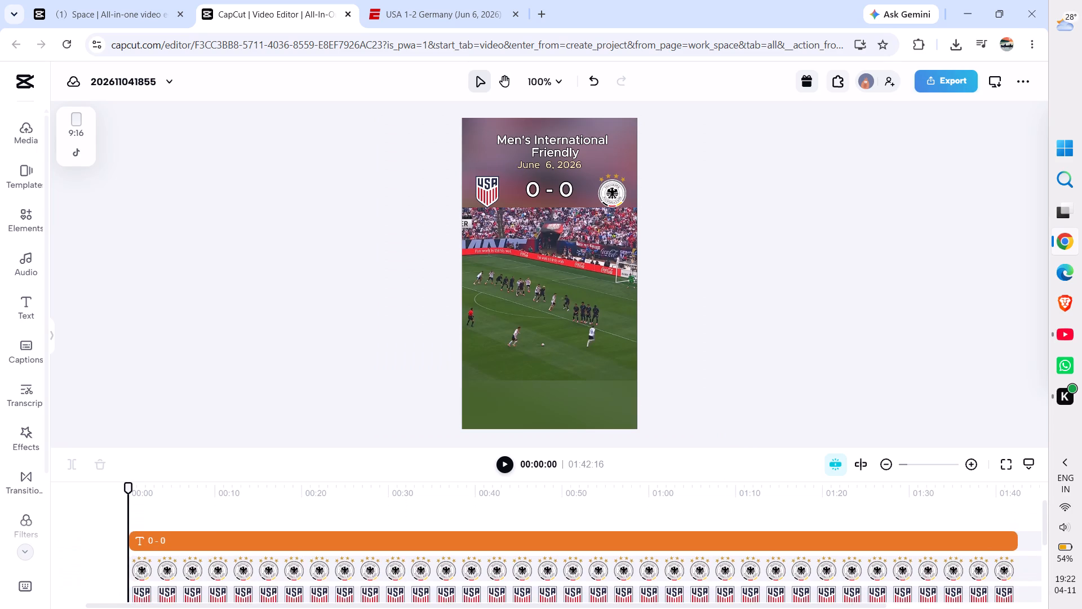
{"action": "scroll", "coordinate": [190, 520], "scroll_direction": "up", "scroll_amount": 1}
{"action": "key", "text": "space"}
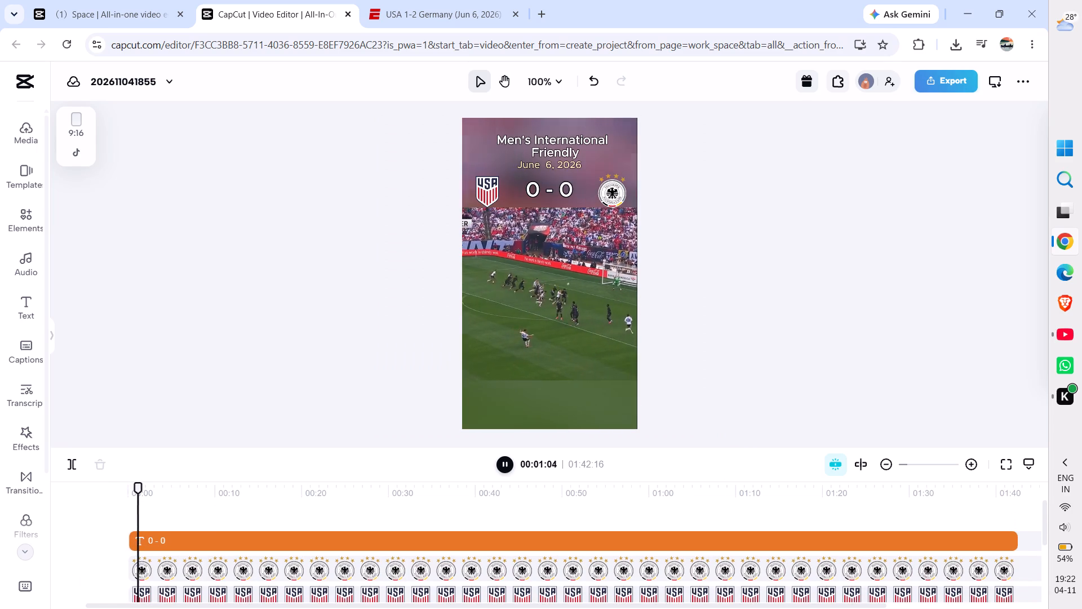
{"action": "key", "text": "space"}
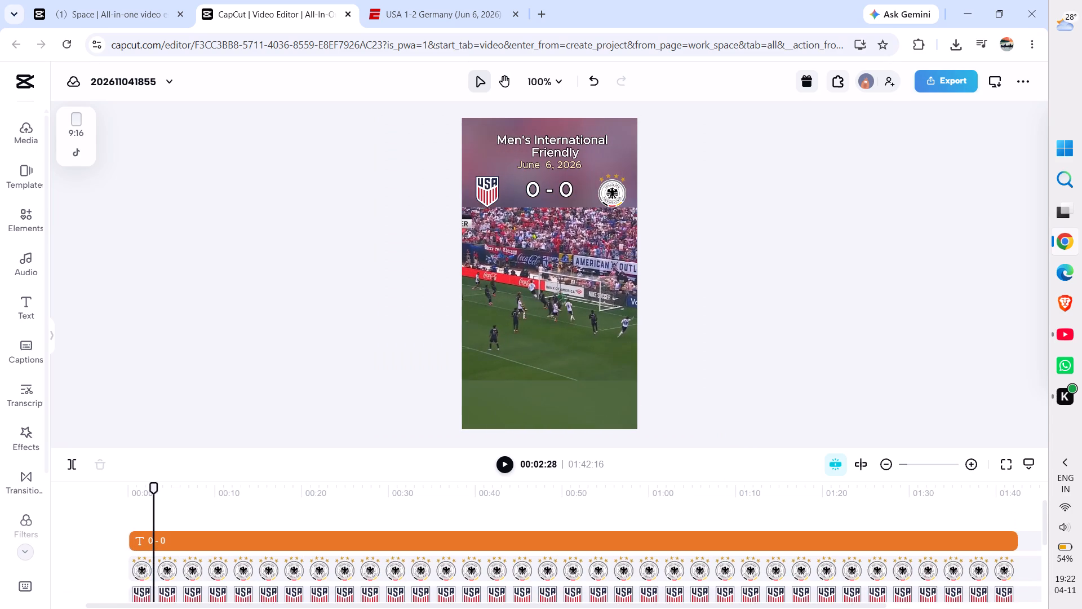
{"action": "left_click", "coordinate": [153, 537]}
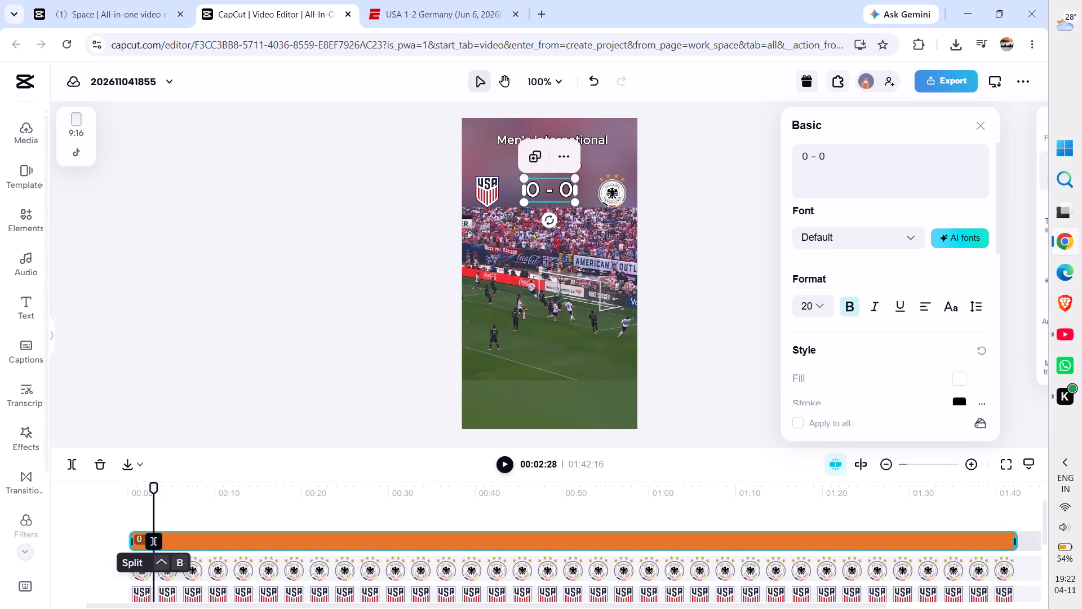
Change the score text of the second part of the split clip to "0 - 1" and deselect it.
{"action": "left_click", "coordinate": [175, 541]}
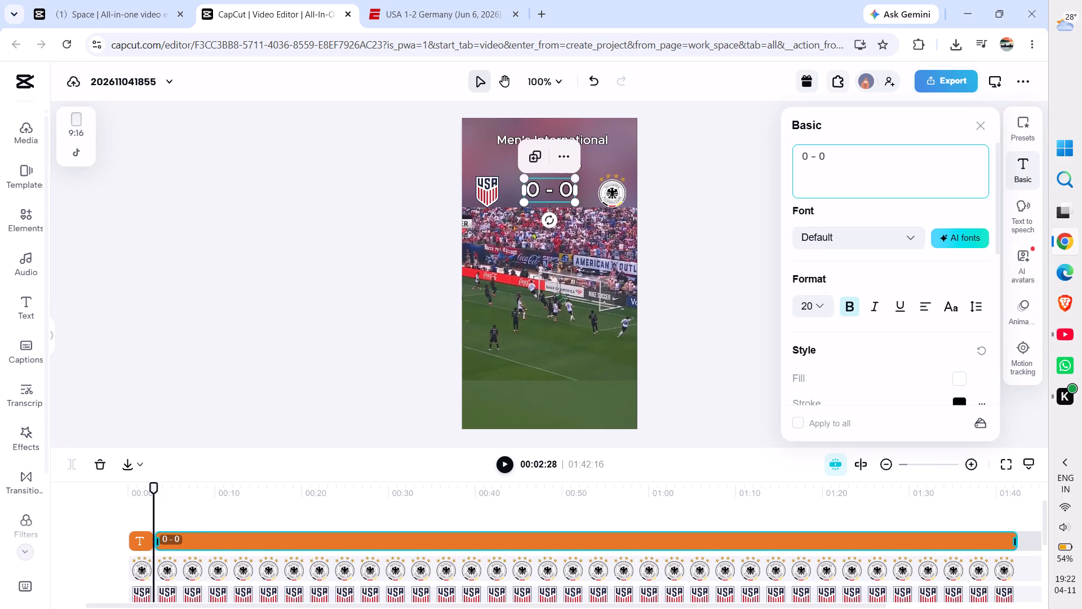
{"action": "left_click", "coordinate": [825, 161]}
{"action": "key", "text": "BackSpace"}
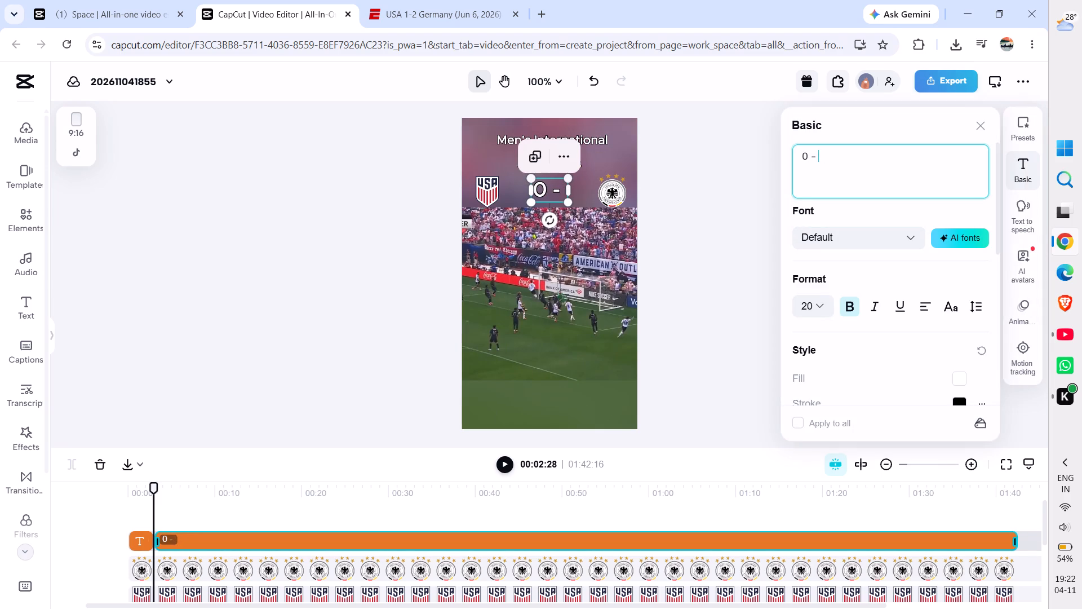
{"action": "key", "text": "1"}
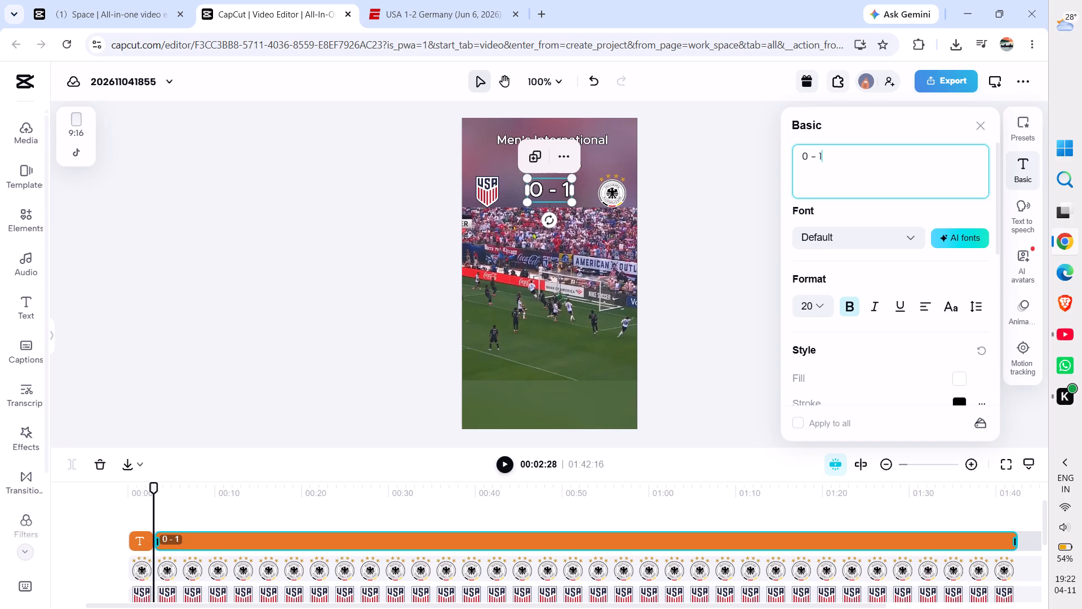
{"action": "left_click", "coordinate": [693, 216]}
Play the footage on to 00:20:19, checking the goal order on the ESPN match page along the way.
{"action": "key", "text": "space"}
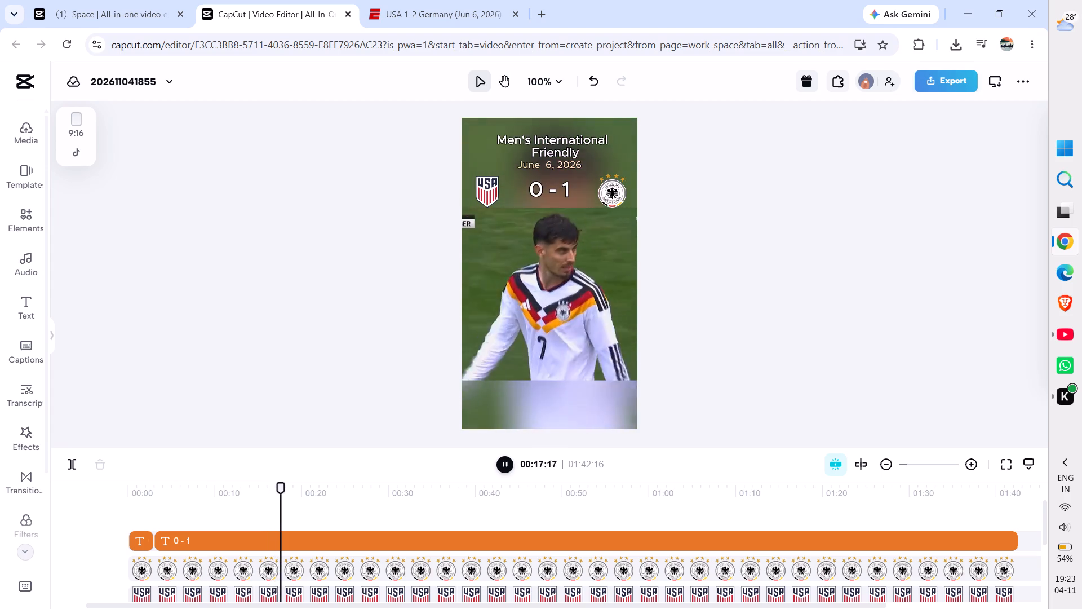
{"action": "key", "text": "space"}
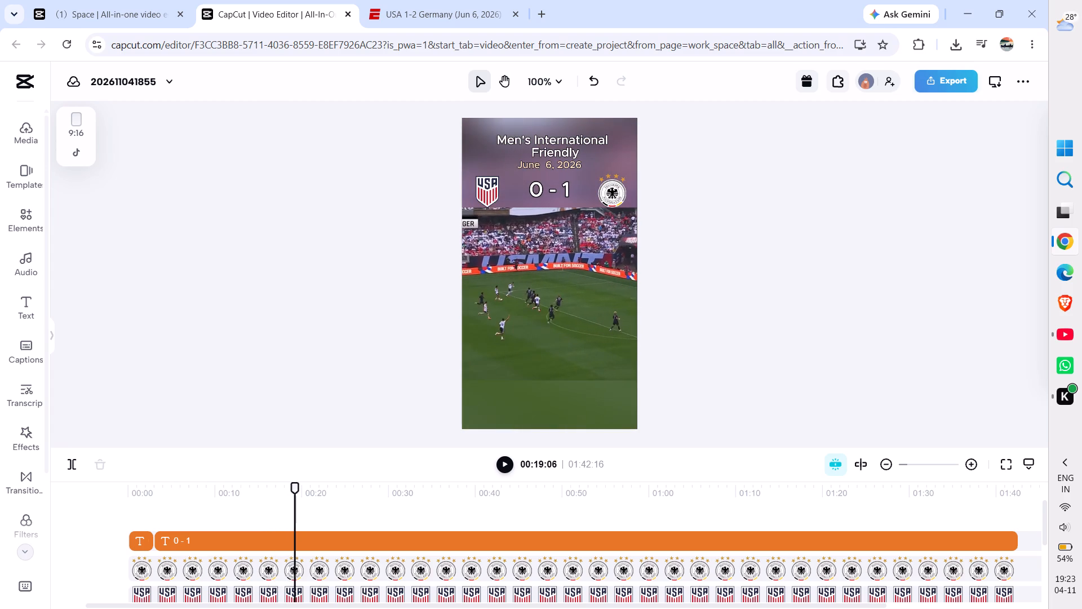
{"action": "left_click", "coordinate": [422, 0]}
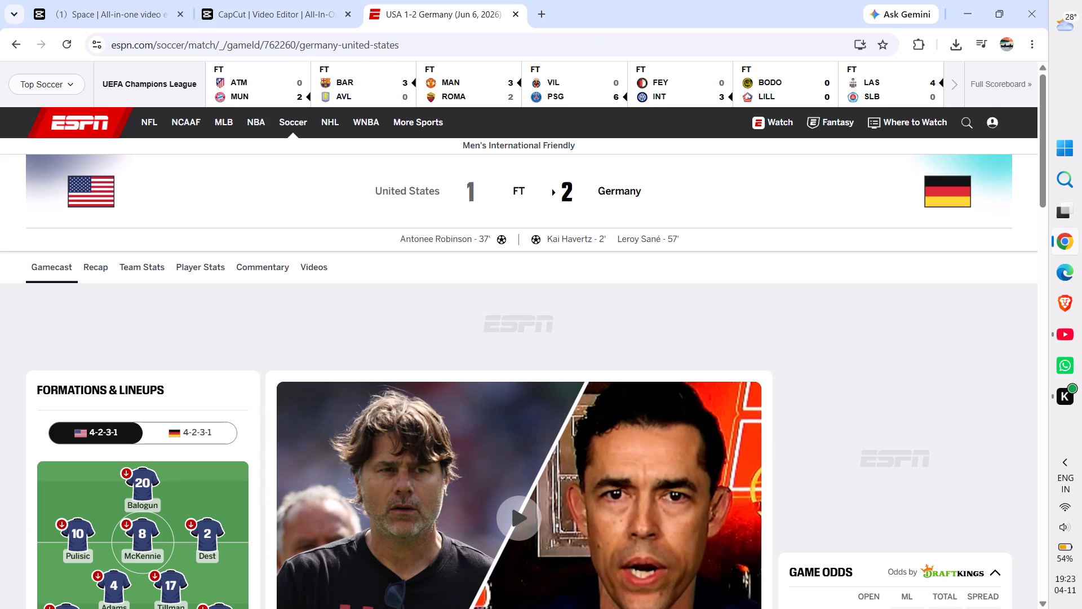
{"action": "left_click", "coordinate": [305, 7]}
{"action": "key", "text": "space"}
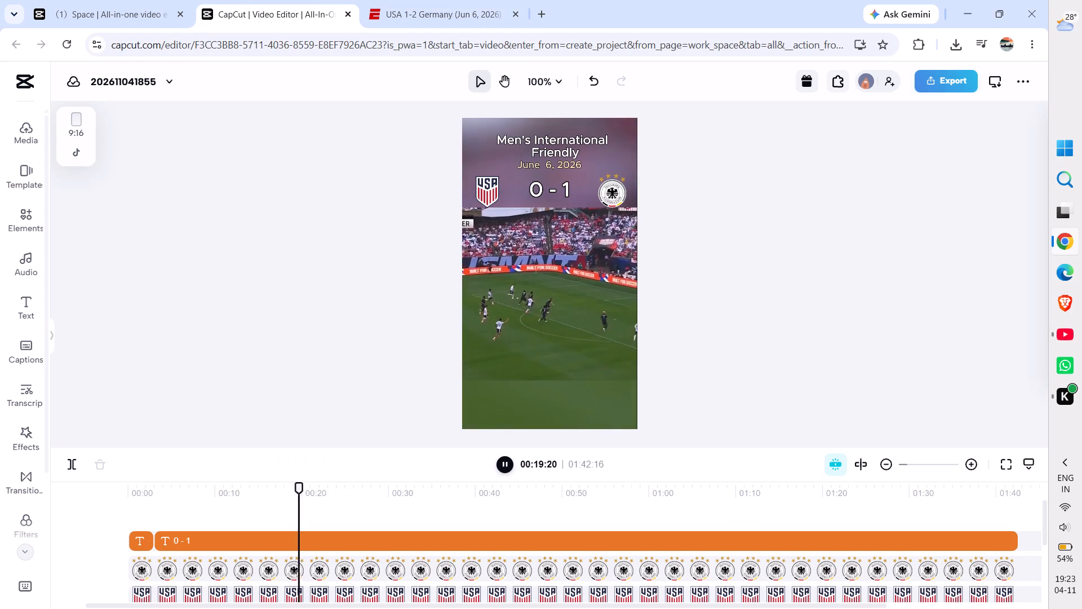
{"action": "key", "text": "space"}
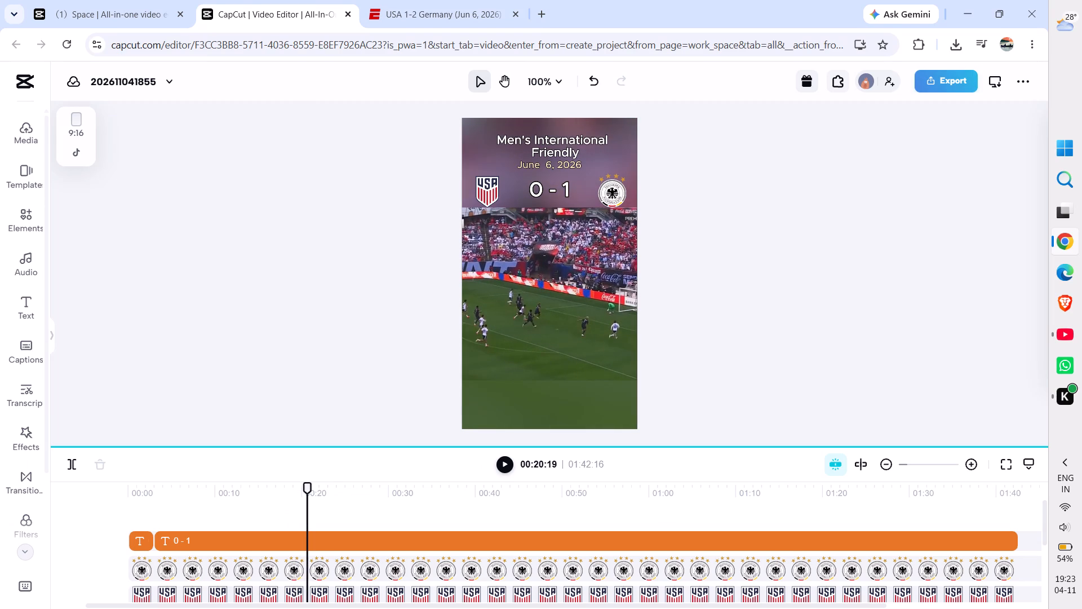
Return to the beginning of the timeline and replay the video to review the first score change.
{"action": "left_click_drag", "start_coordinate": [308, 485], "coordinate": [71, 502]}
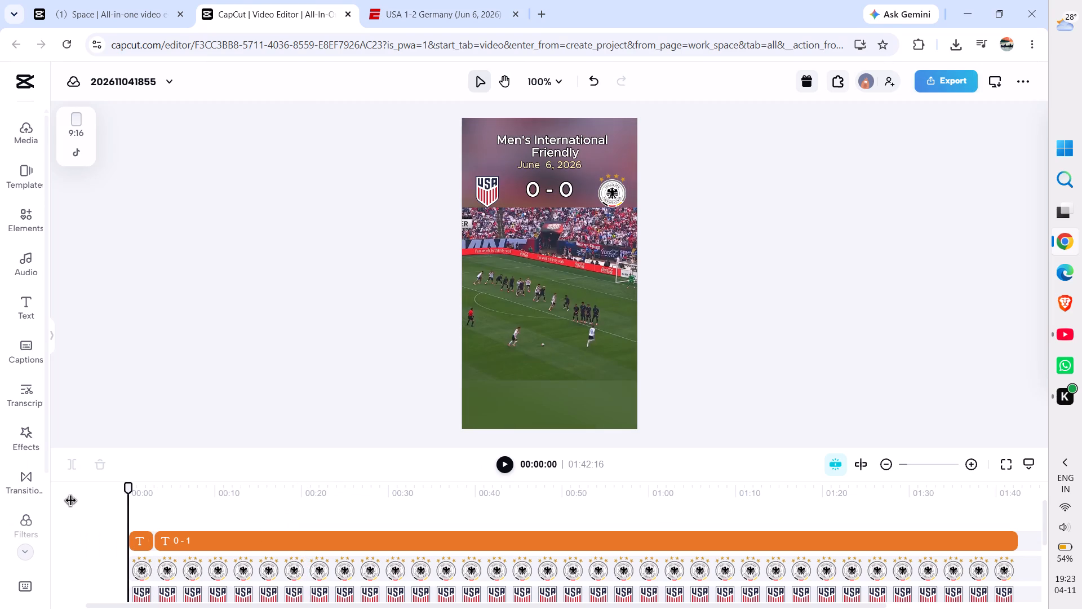
{"action": "key", "text": "space"}
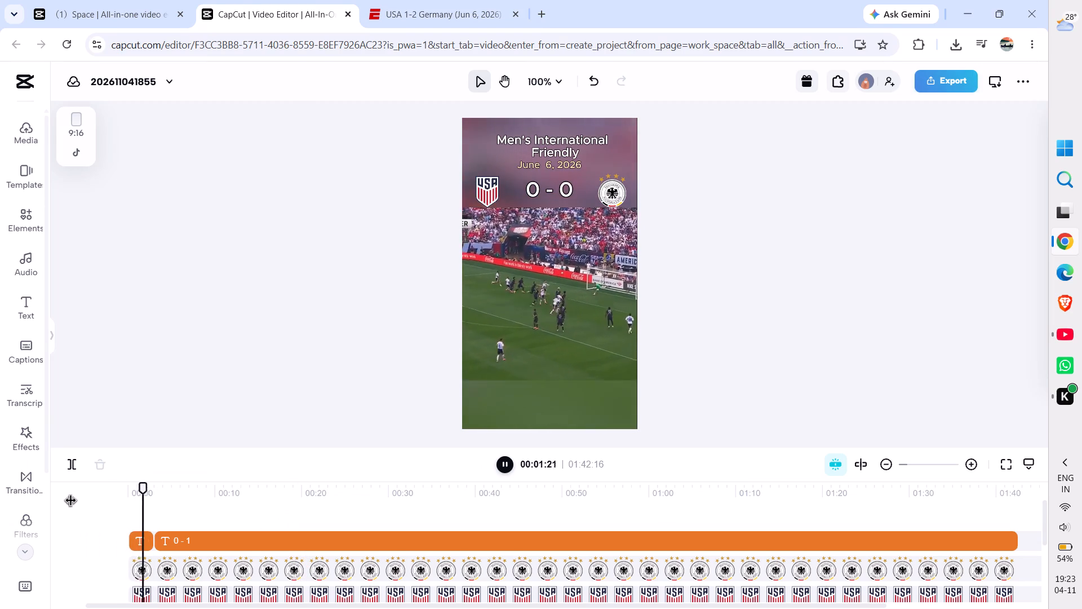
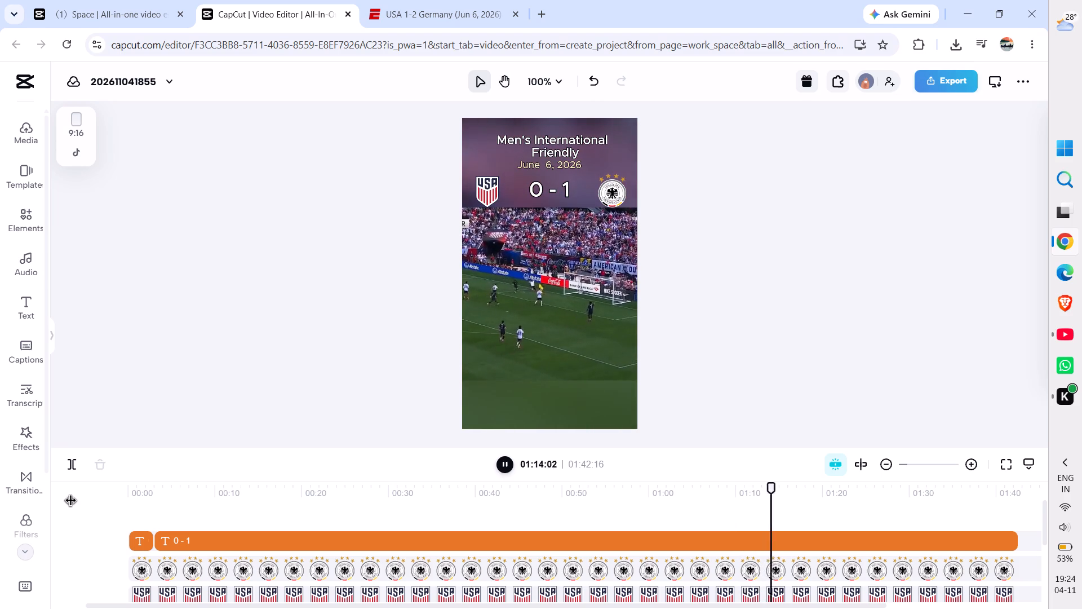
Pause the playback, open YouTube in a new tab and reach the Ronaldo Reacts channel through its Manchester City vs Arsenal short.
{"action": "key", "text": "space"}
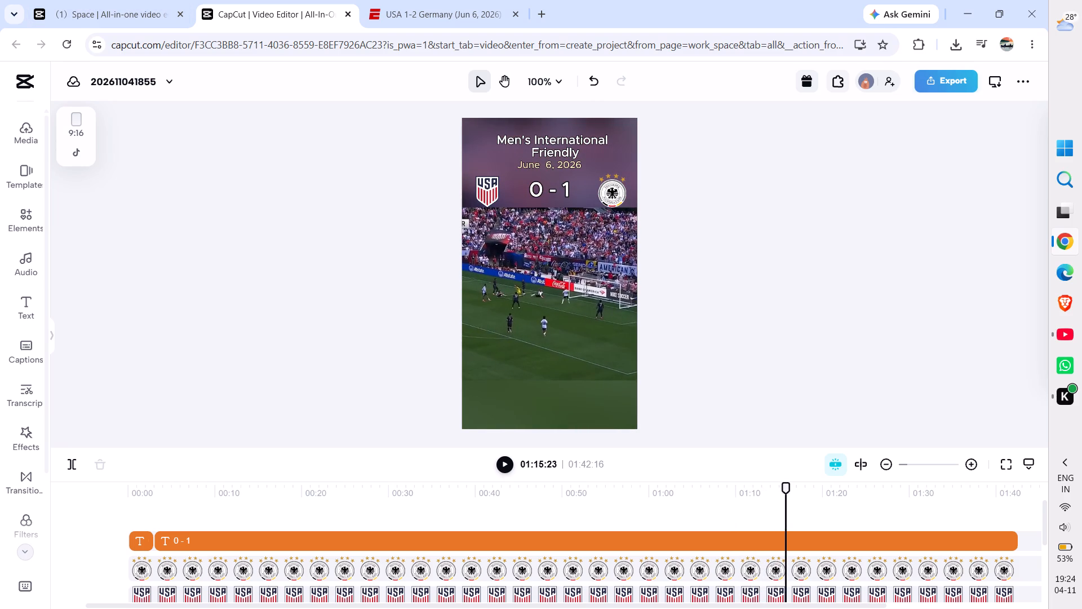
{"action": "left_click", "coordinate": [545, 9]}
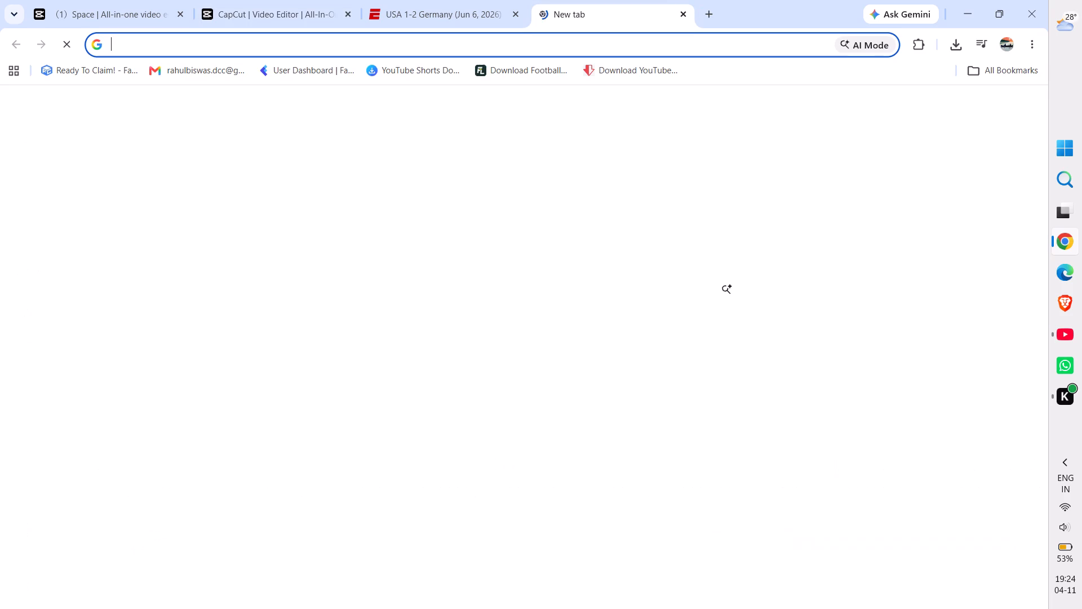
{"action": "key", "text": "ctrl+h"}
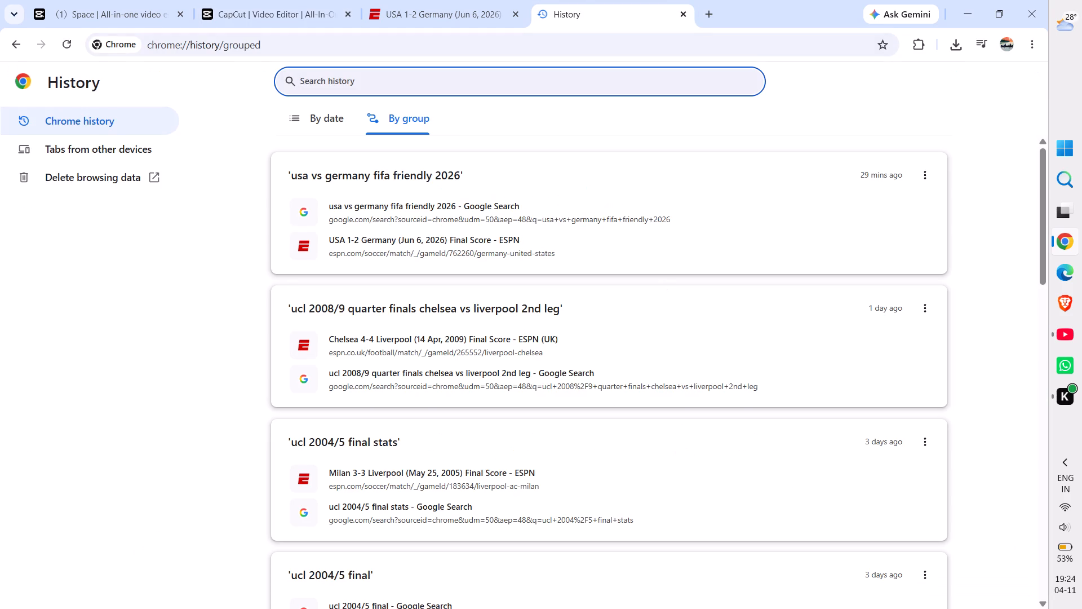
{"action": "scroll", "coordinate": [379, 435], "scroll_direction": "down", "scroll_amount": 1}
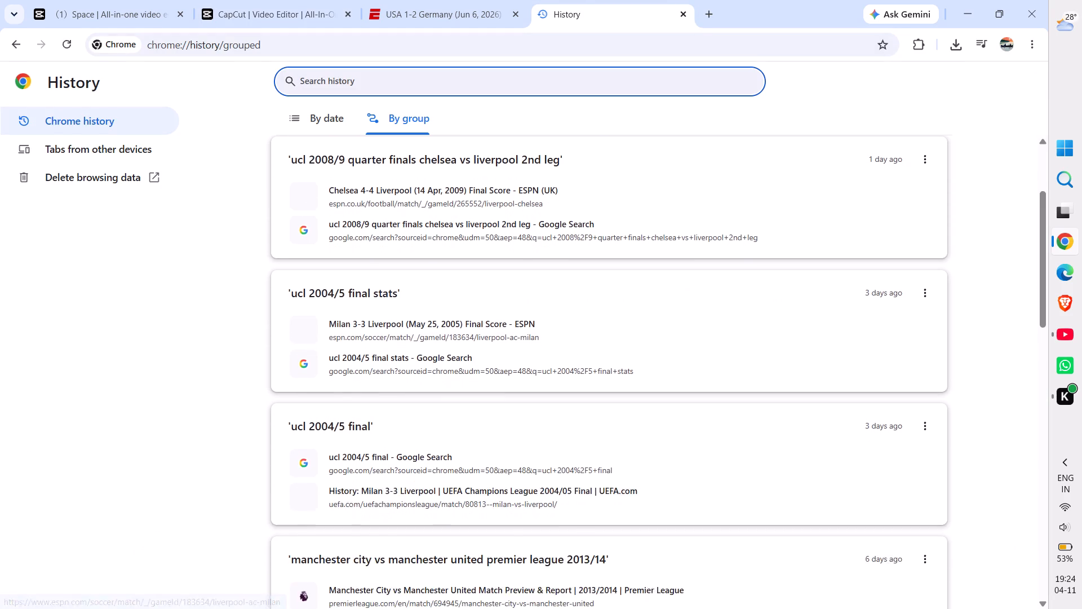
{"action": "scroll", "coordinate": [379, 435], "scroll_direction": "down", "scroll_amount": 1}
{"action": "scroll", "coordinate": [379, 435], "scroll_direction": "right", "scroll_amount": 7}
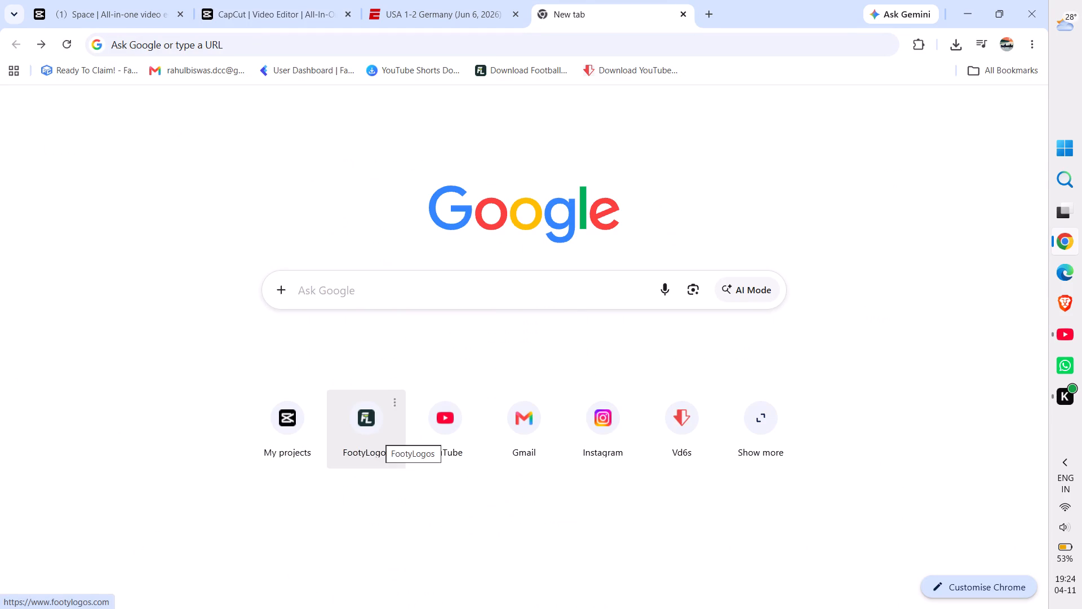
{"action": "left_click", "coordinate": [436, 434]}
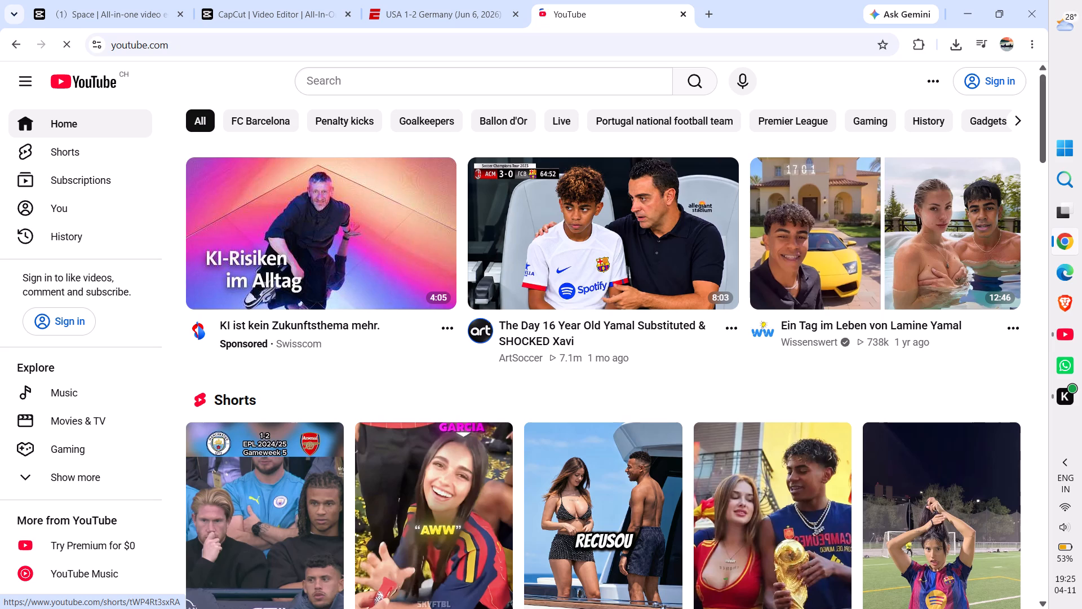
{"action": "left_click", "coordinate": [245, 534]}
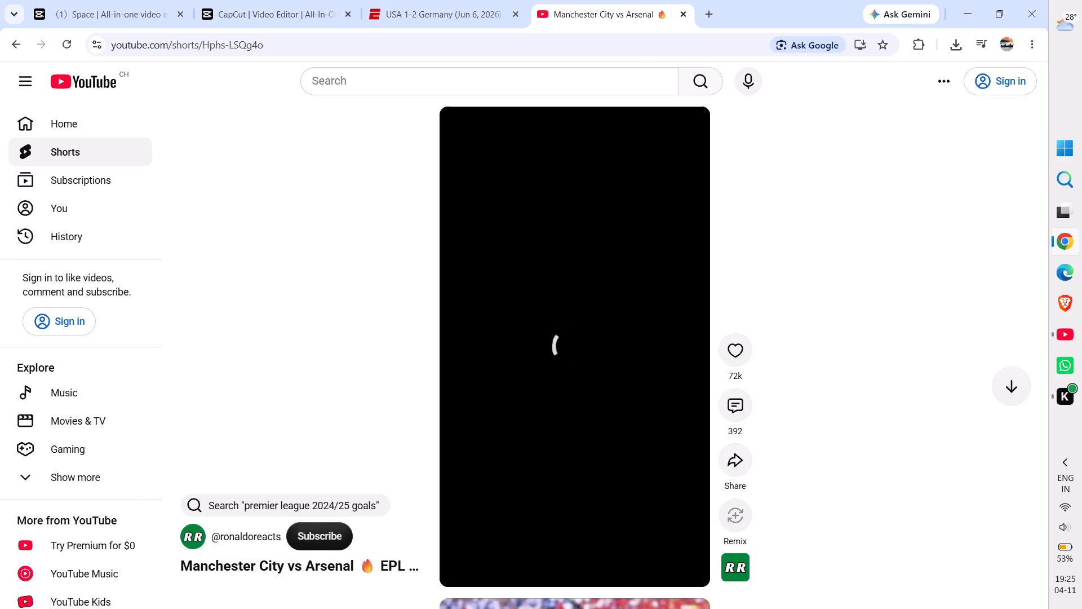
{"action": "left_click", "coordinate": [578, 335]}
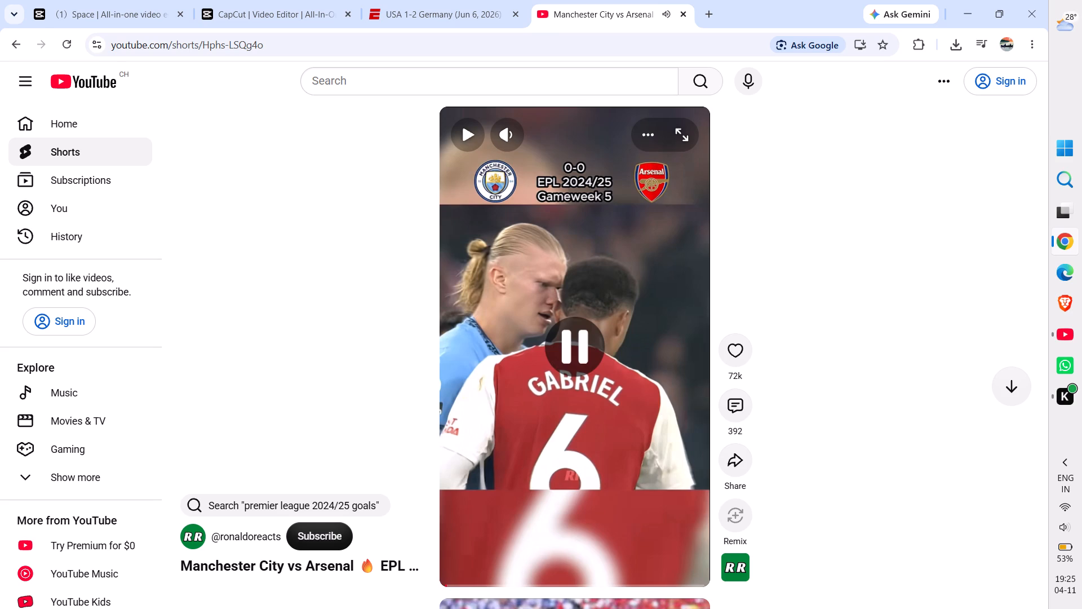
{"action": "left_click", "coordinate": [198, 534]}
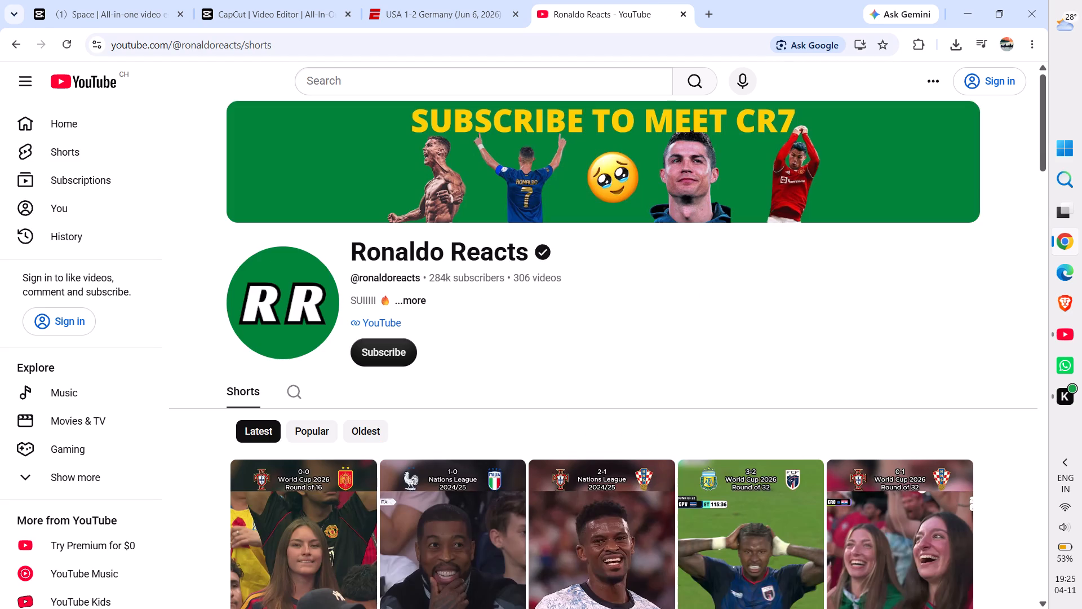
Sort the channel's shorts by oldest, examine how the score changes in the USA vs Germany Friendly June 2026 short, and close it.
{"action": "left_click", "coordinate": [363, 441]}
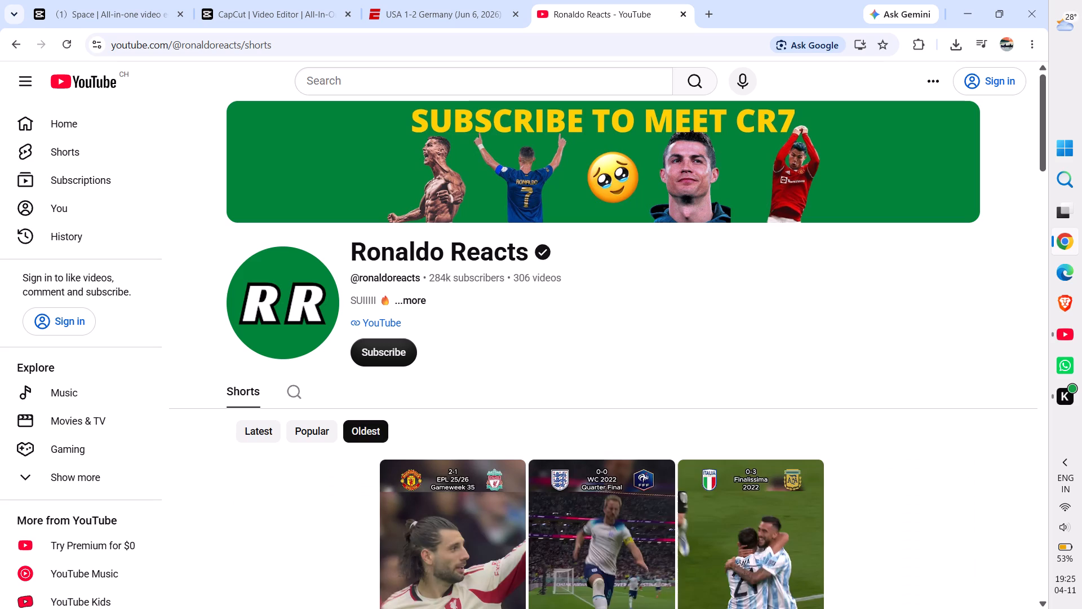
{"action": "scroll", "coordinate": [363, 441], "scroll_direction": "down", "scroll_amount": 7}
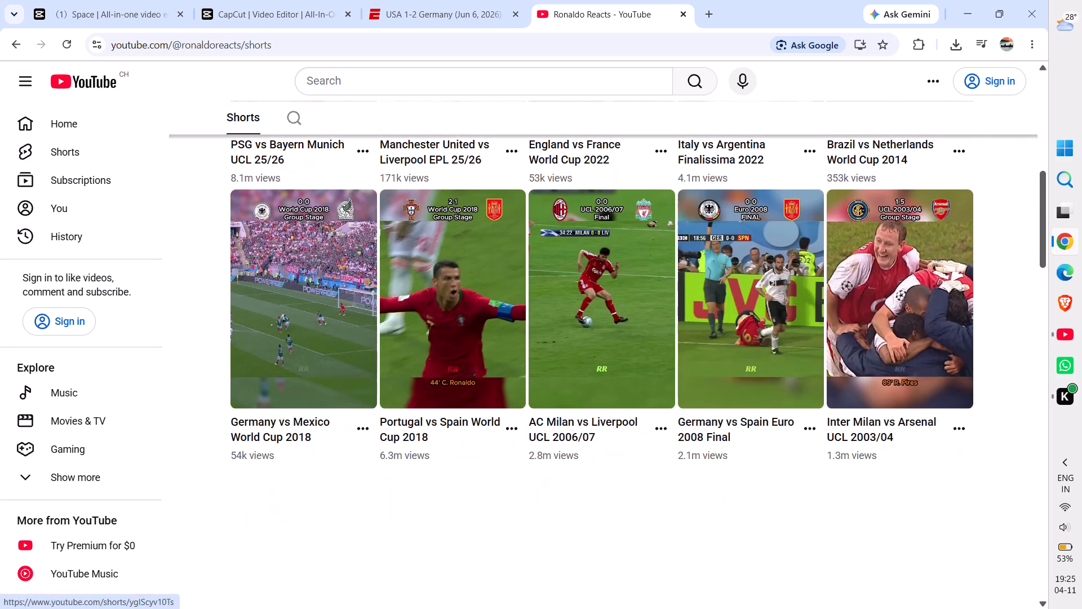
{"action": "scroll", "coordinate": [363, 441], "scroll_direction": "down", "scroll_amount": 7}
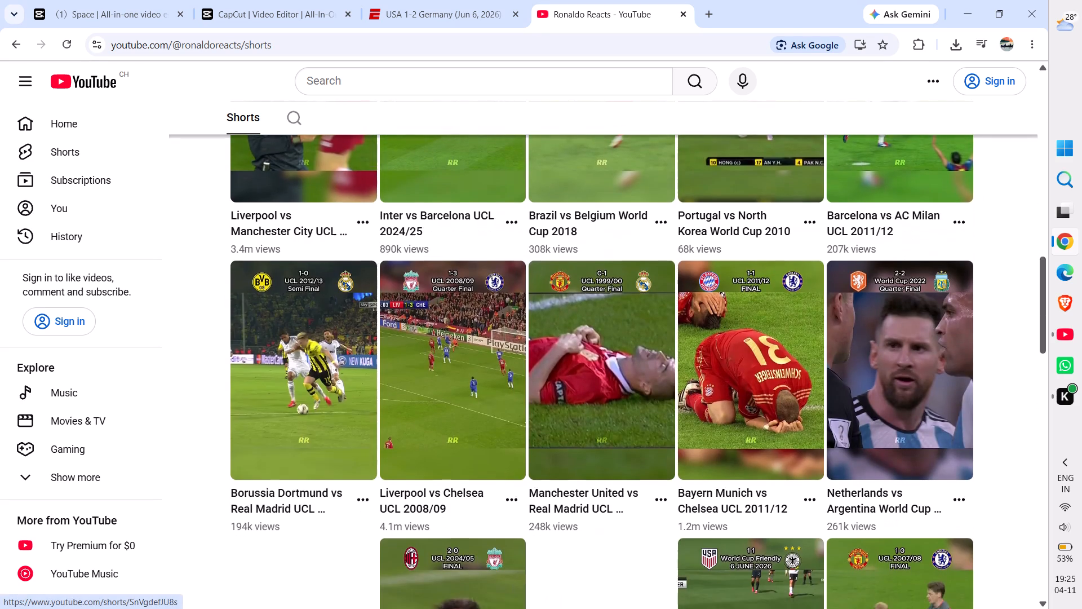
{"action": "scroll", "coordinate": [363, 441], "scroll_direction": "down", "scroll_amount": 4}
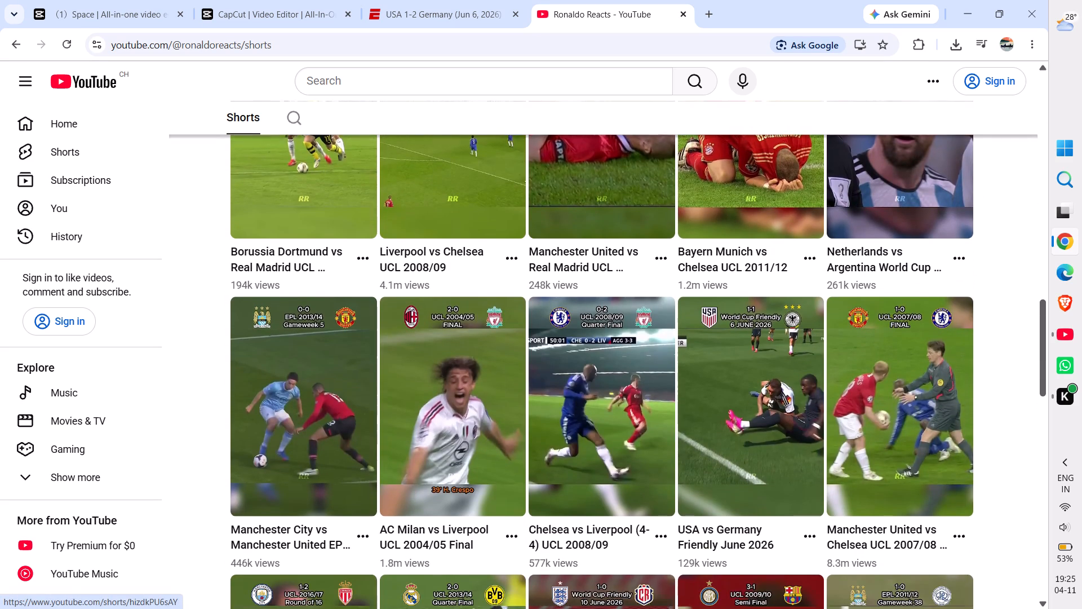
{"action": "scroll", "coordinate": [363, 441], "scroll_direction": "down", "scroll_amount": 1}
{"action": "left_click", "coordinate": [725, 407]}
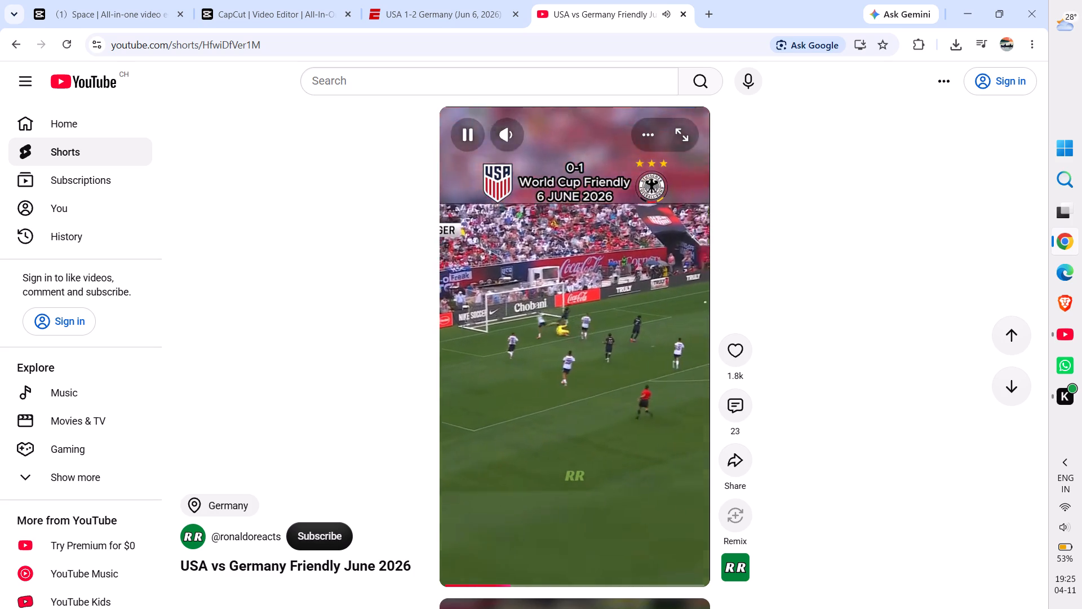
{"action": "left_click", "coordinate": [477, 580]}
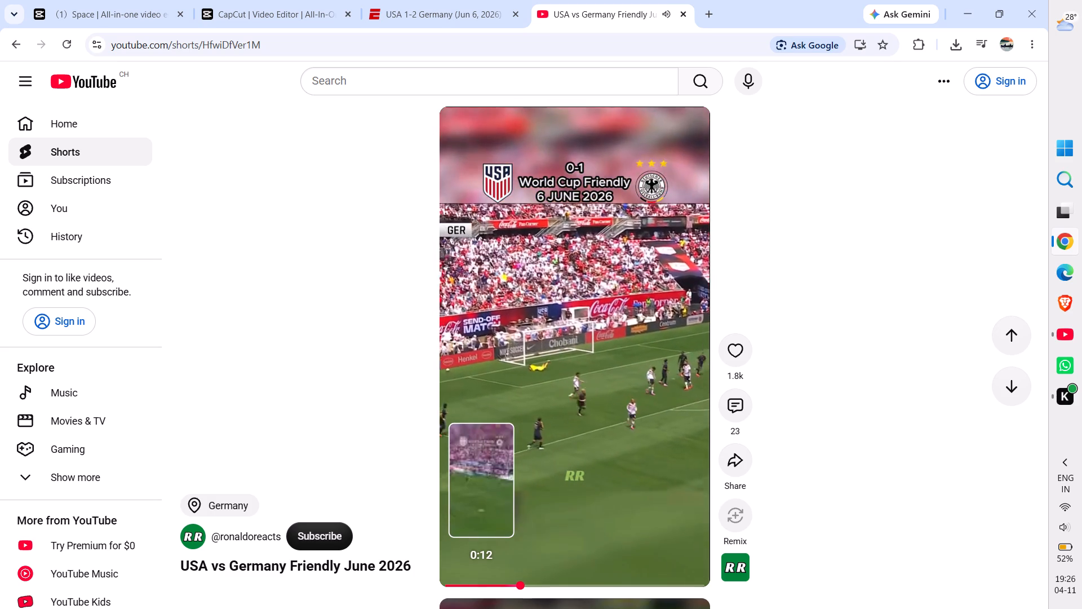
{"action": "key", "text": "ctrl+w"}
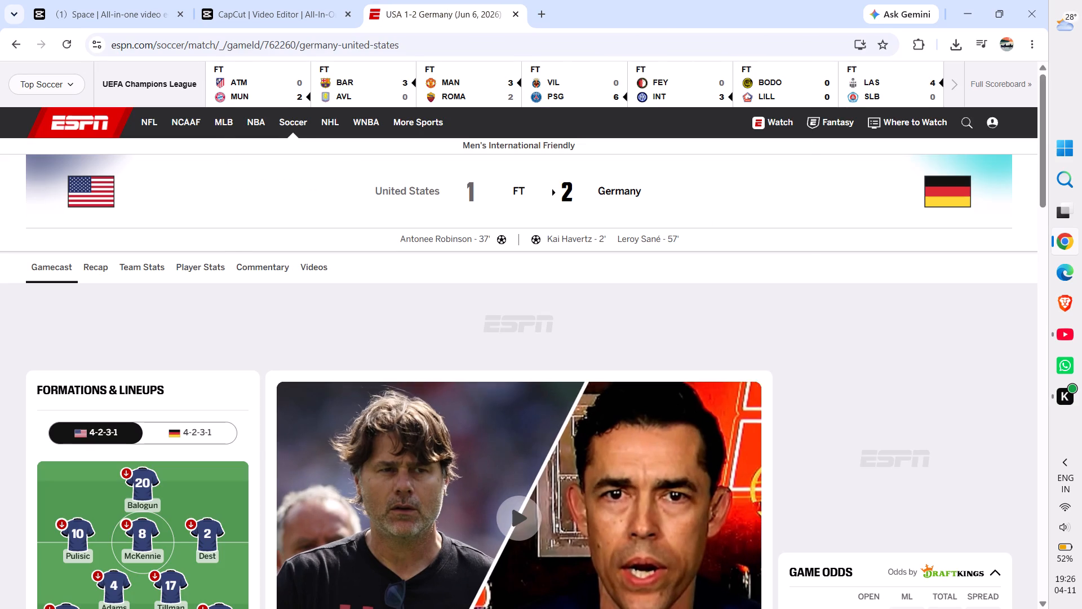
Back in CapCut, play the footage from 00:13:26 to the USA's equaliser and split the "0 - 1" score clip at 00:39:23.
{"action": "left_click", "coordinate": [283, 0]}
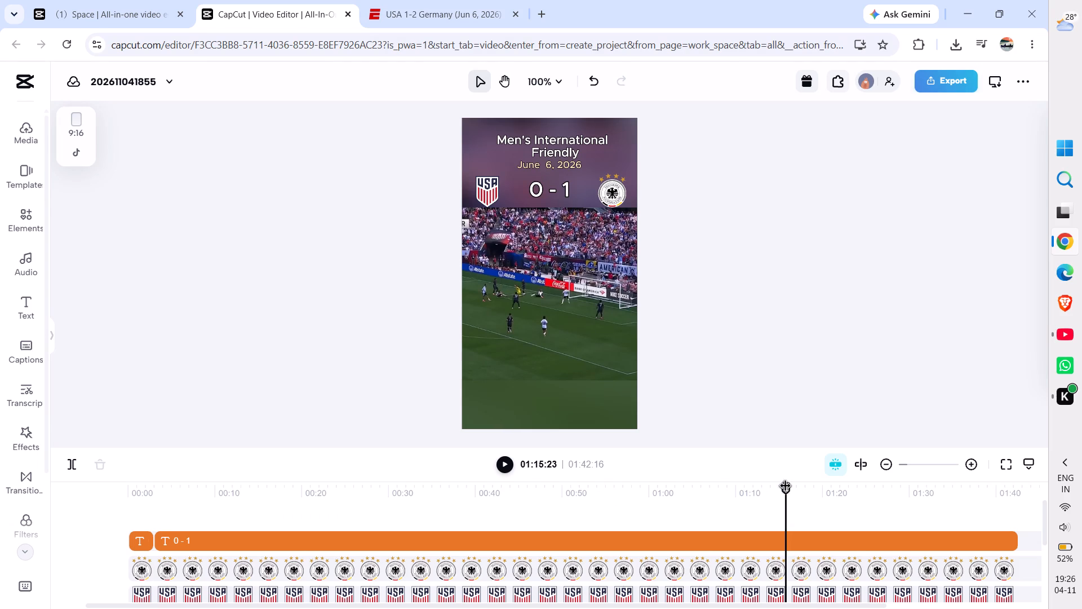
{"action": "left_click_drag", "start_coordinate": [786, 487], "coordinate": [253, 505]}
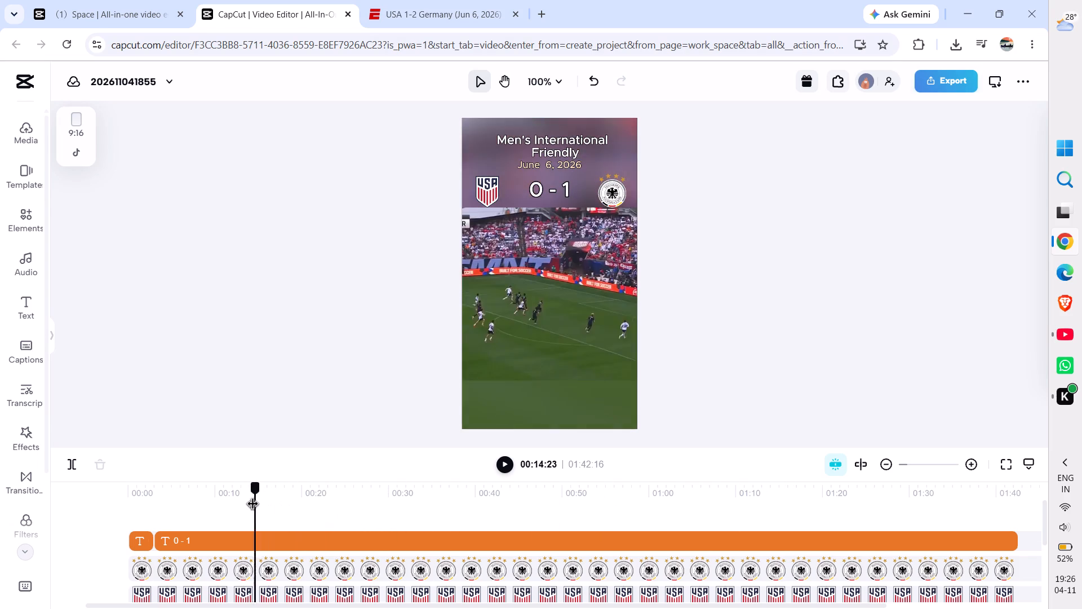
{"action": "left_click_drag", "start_coordinate": [253, 505], "coordinate": [249, 505]}
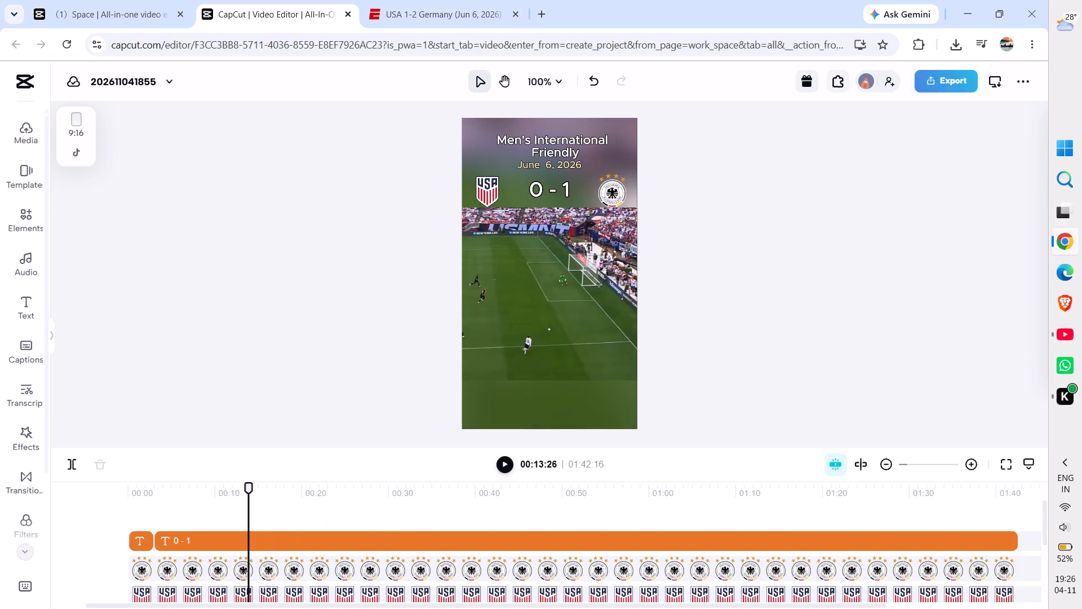
{"action": "left_click", "coordinate": [1066, 336]}
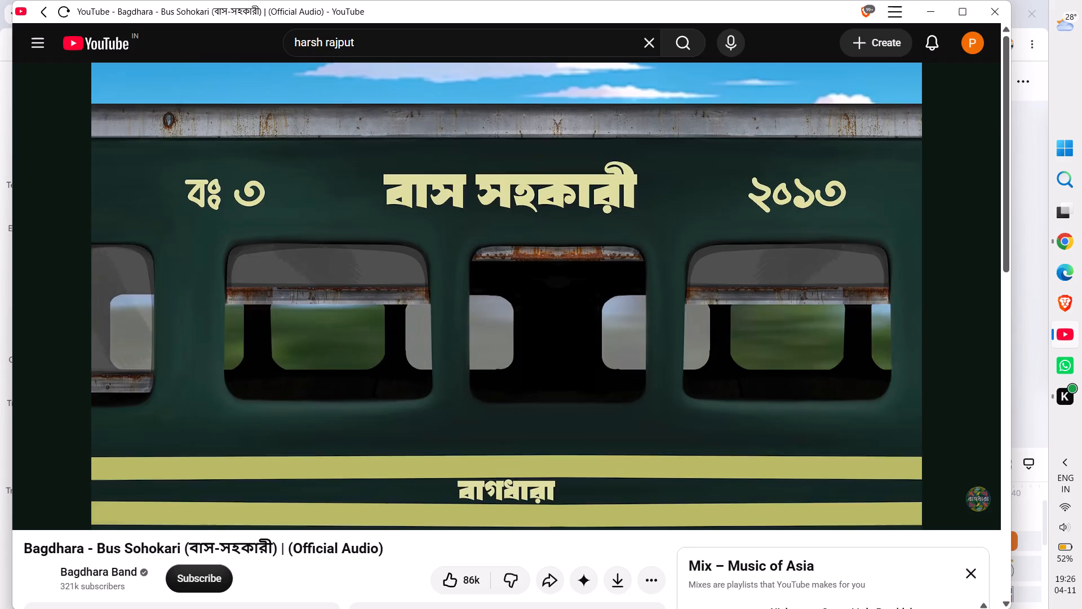
{"action": "left_click", "coordinate": [1066, 336]}
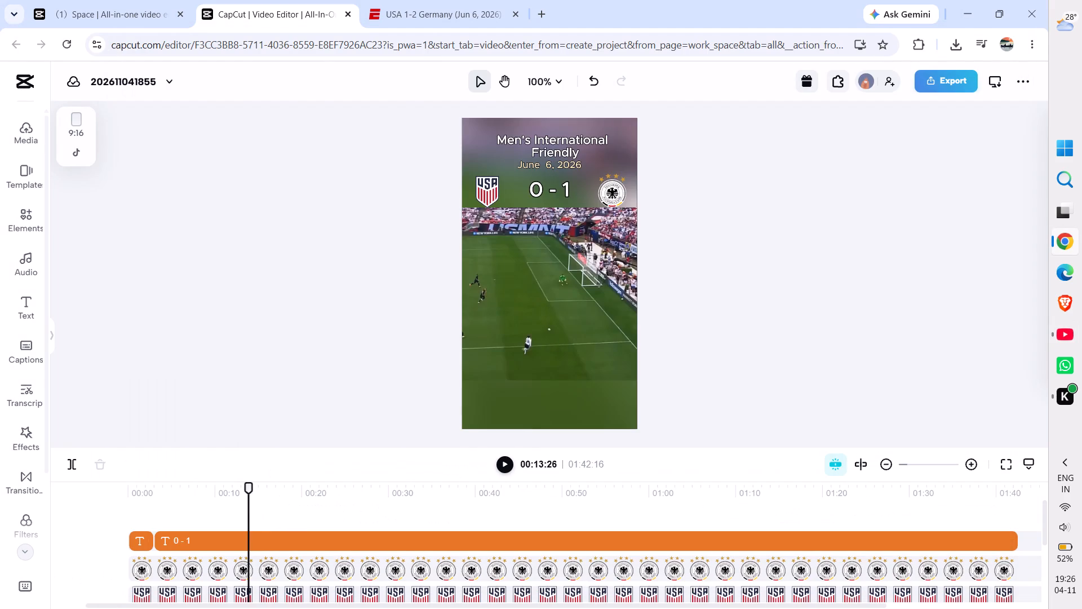
{"action": "key", "text": "space"}
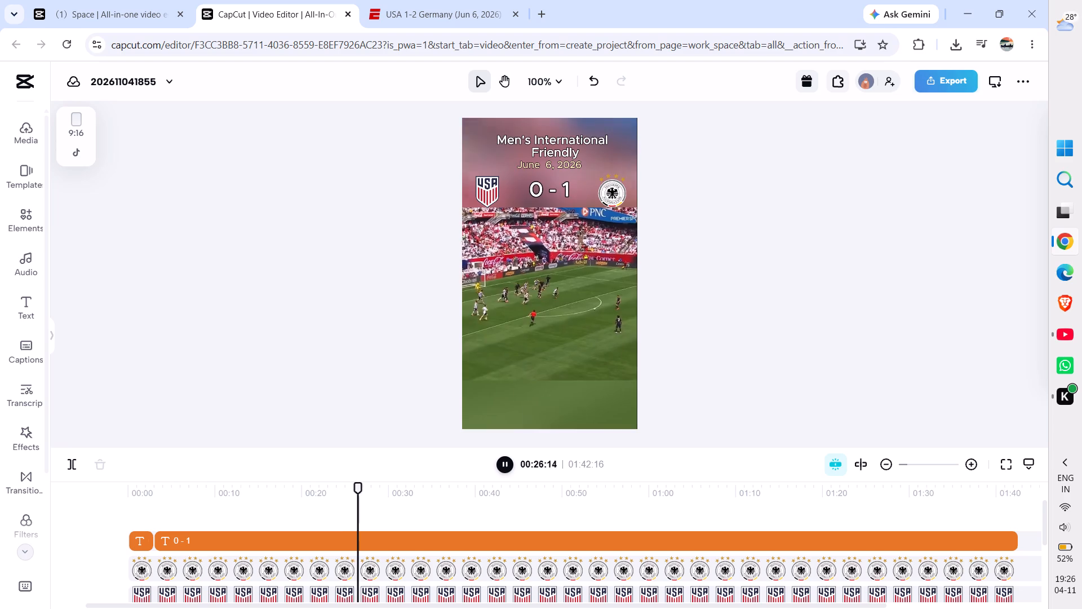
{"action": "key", "text": "space"}
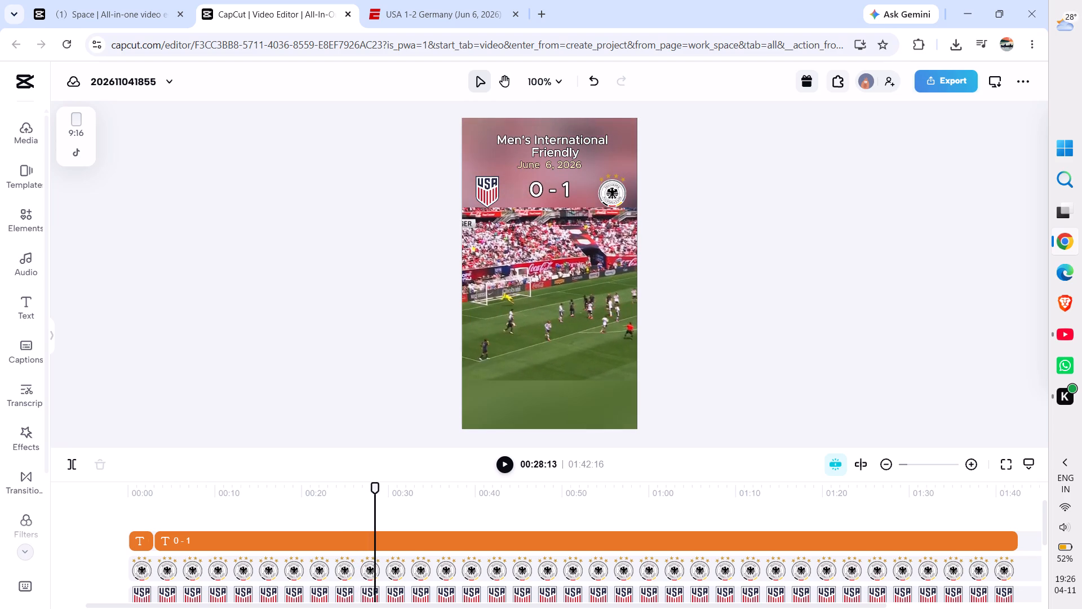
{"action": "key", "text": "space"}
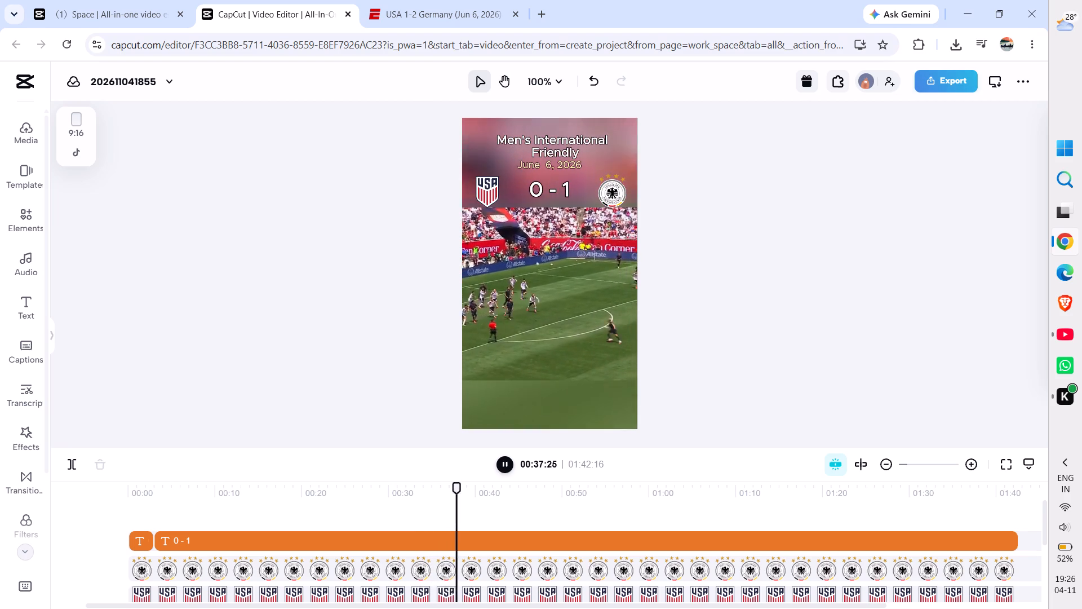
{"action": "key", "text": "space"}
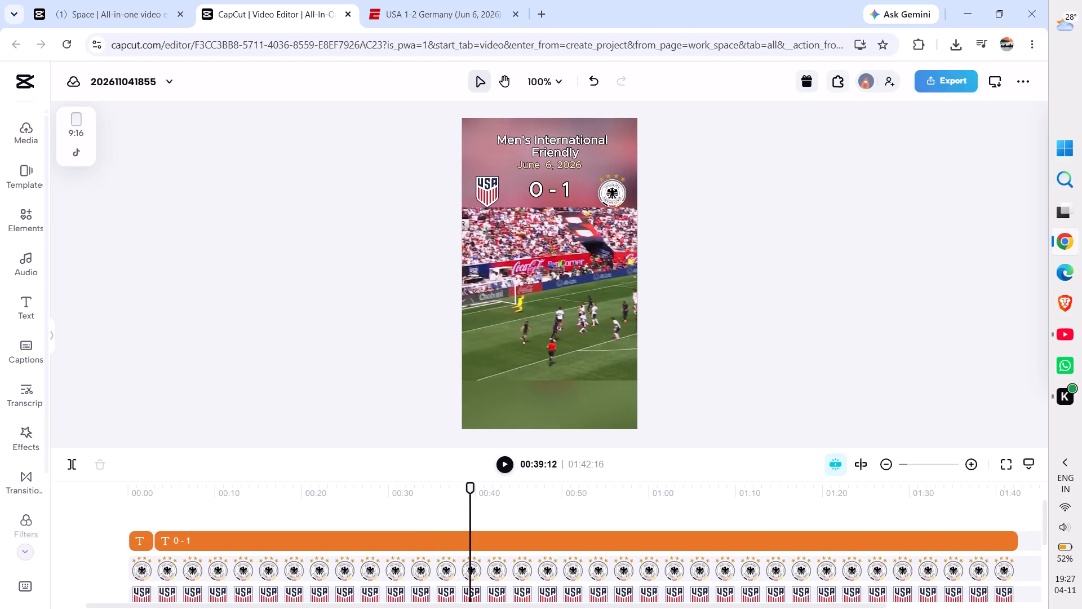
{"action": "key", "text": "space"}
{"action": "key", "text": "space"}
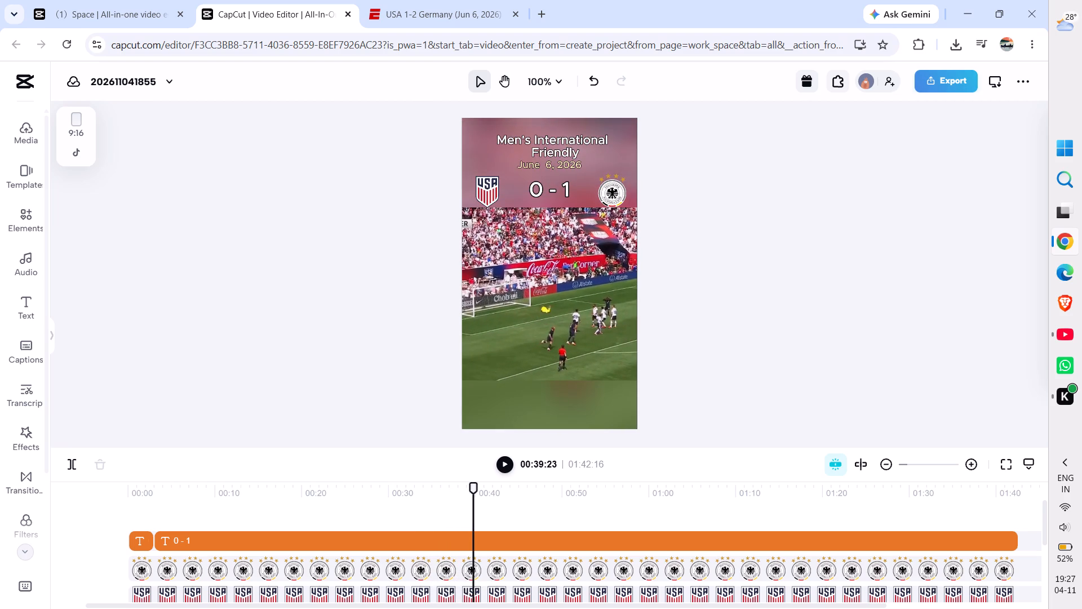
{"action": "left_click", "coordinate": [471, 536]}
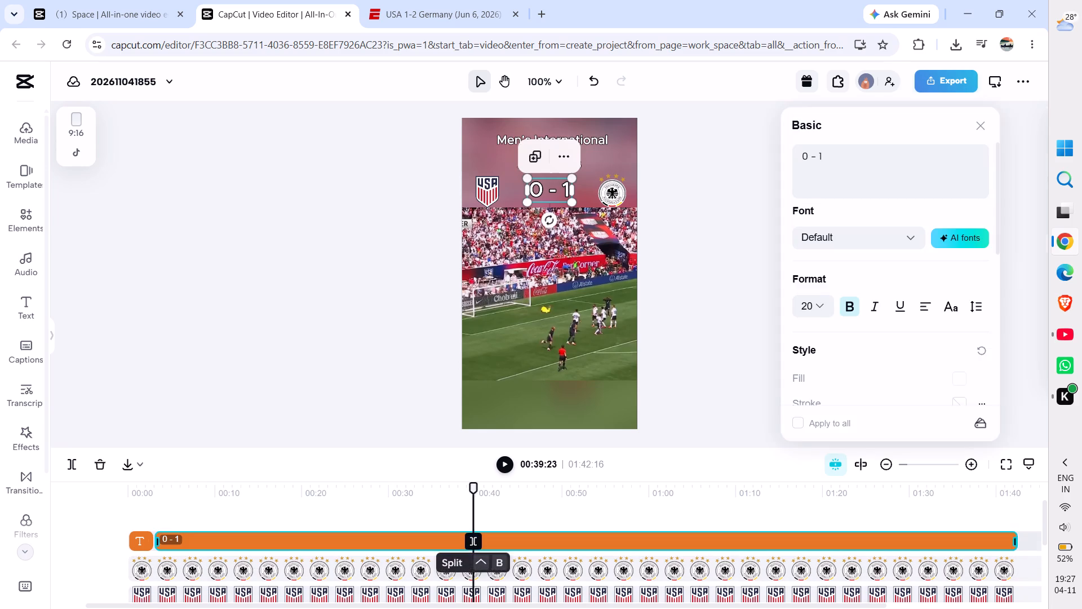
Change the score text of the second part of the split clip to "1 - 1" and deselect it.
{"action": "left_click", "coordinate": [515, 537]}
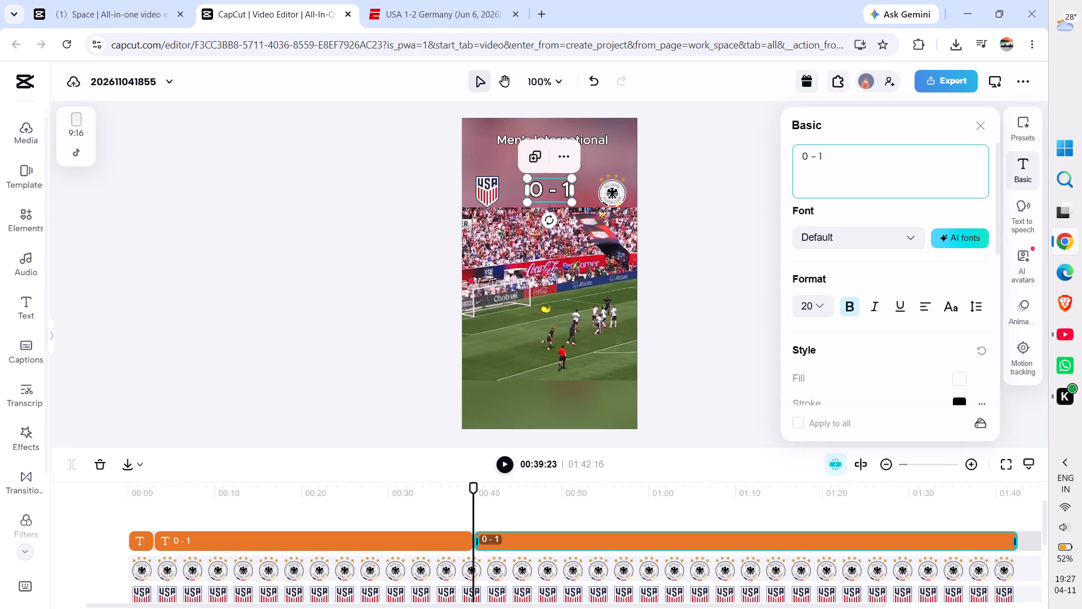
{"action": "left_click", "coordinate": [808, 164]}
{"action": "key", "text": "BackSpace"}
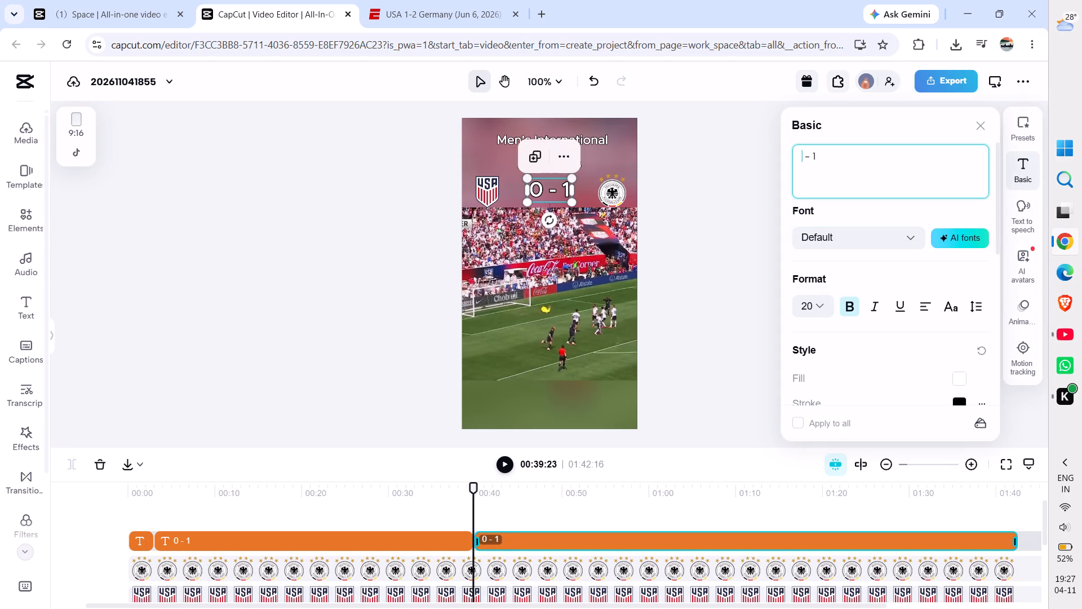
{"action": "key", "text": "1"}
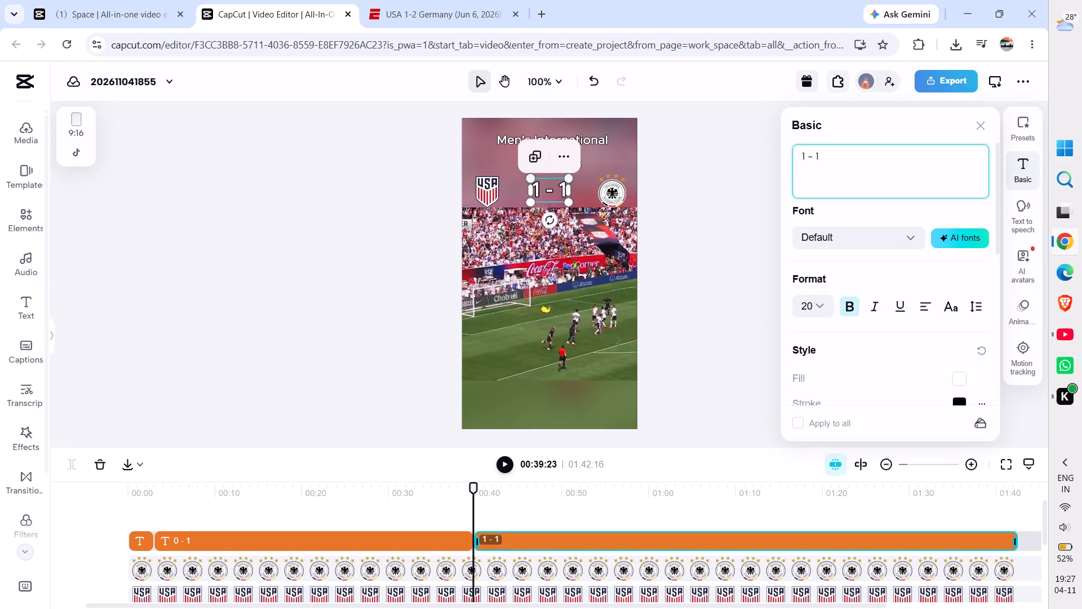
{"action": "left_click", "coordinate": [691, 231]}
Play the footage on from the equaliser to look for Germany's second goal.
{"action": "key", "text": "space"}
{"action": "key", "text": "space"}
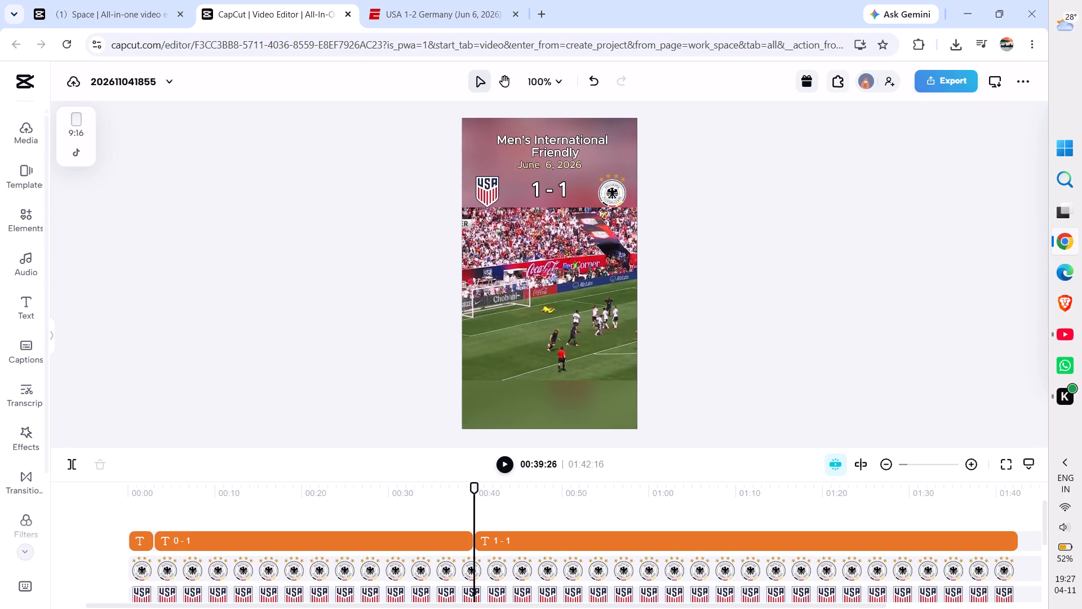
{"action": "key", "text": "space"}
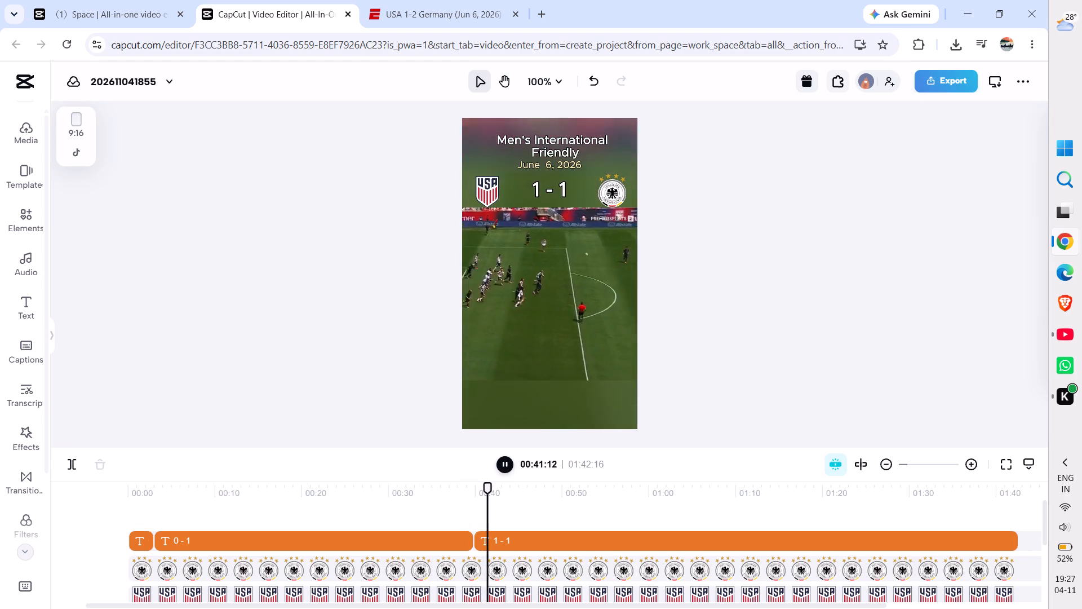
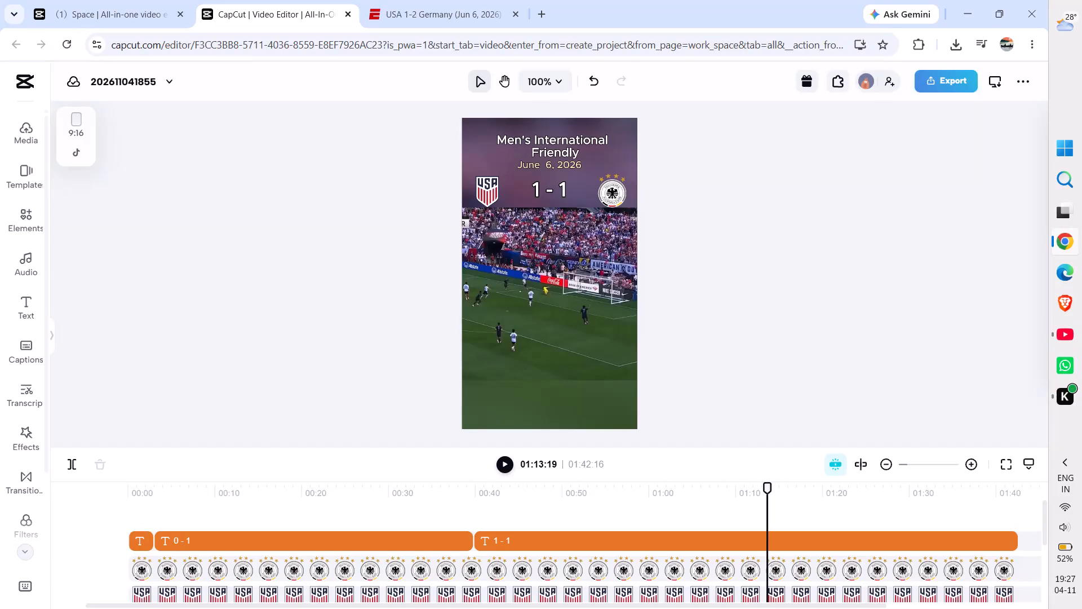
Check the goal times on the ESPN match page, return to CapCut and play the footage from 01:13:19 to 01:23:16 looking for Germany's second goal.
{"action": "left_click", "coordinate": [445, 0]}
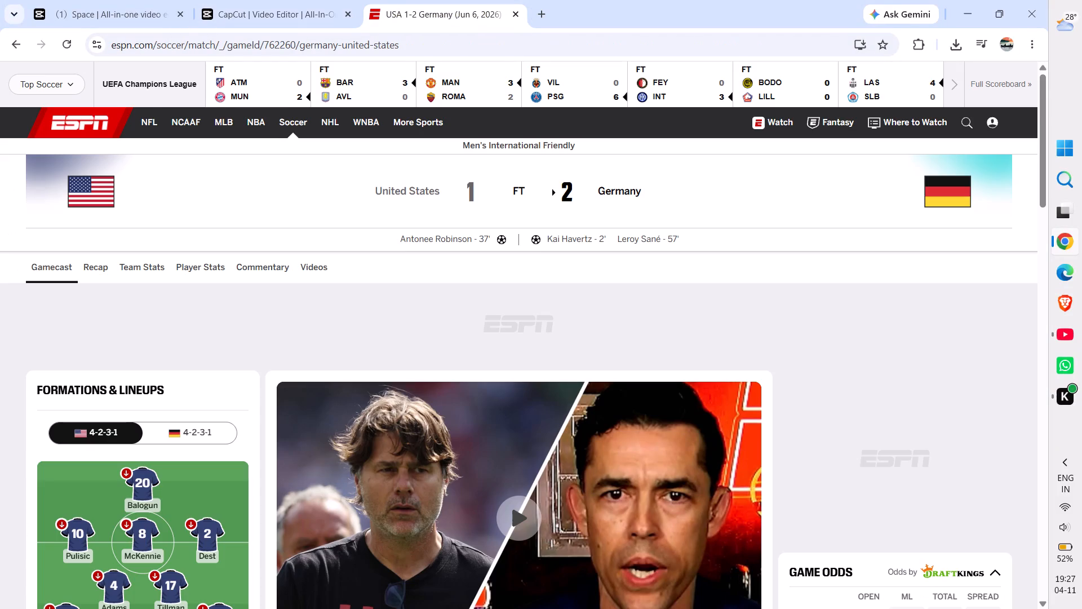
{"action": "left_click", "coordinate": [279, 0]}
{"action": "key", "text": "space"}
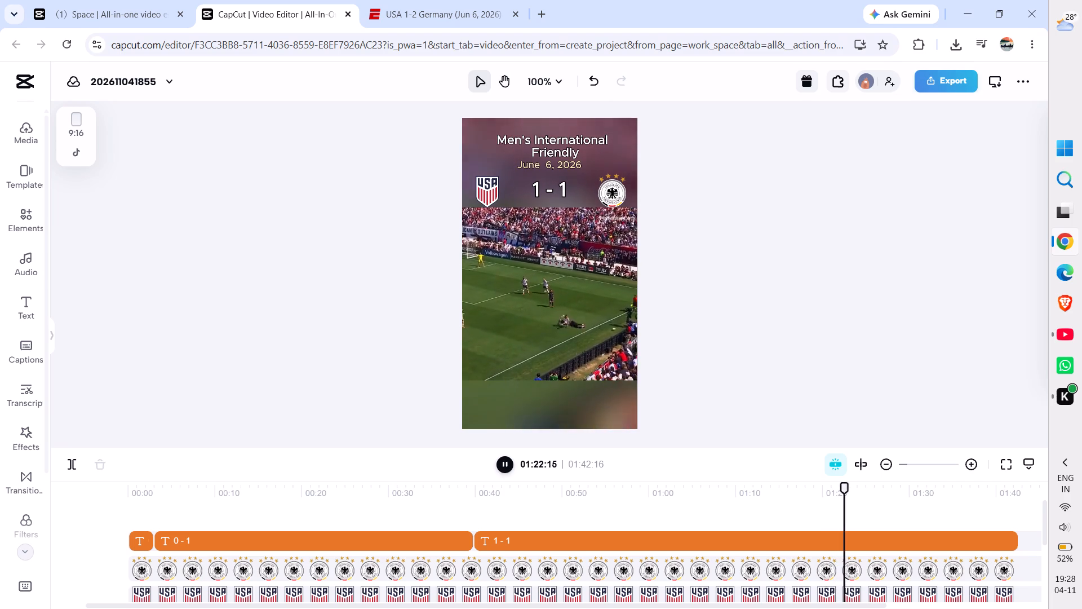
{"action": "key", "text": "space"}
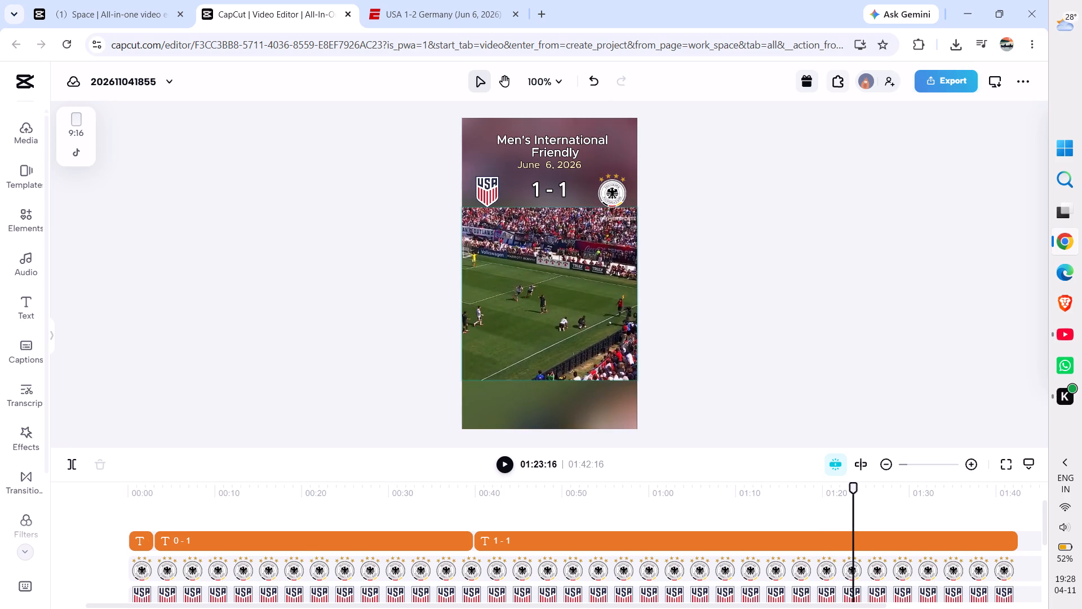
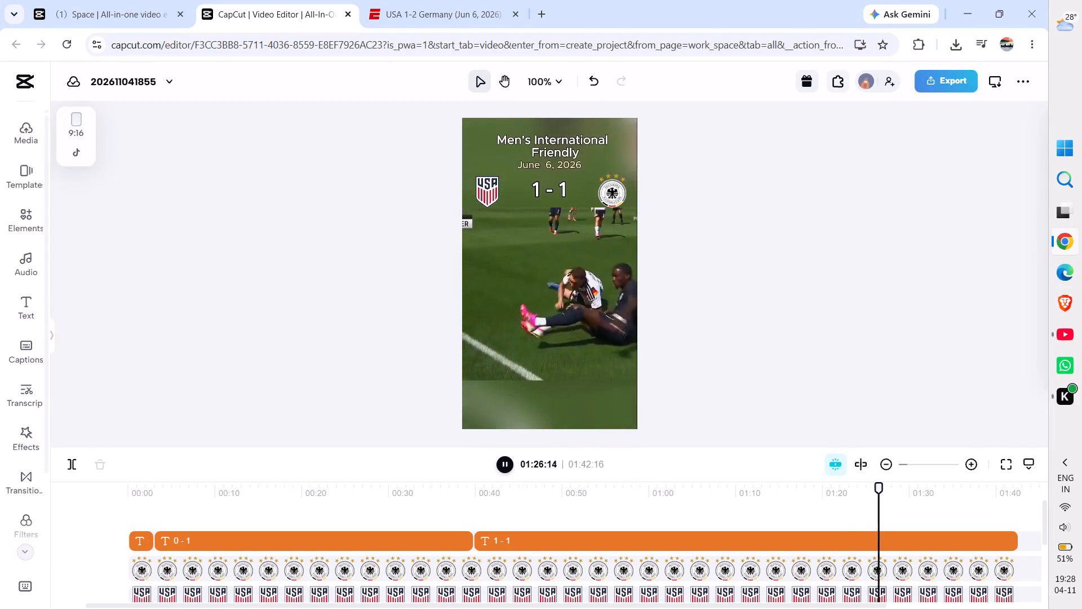
Pause the footage at 01:27:28, where the Germany players celebrate their second goal.
{"action": "key", "text": "space"}
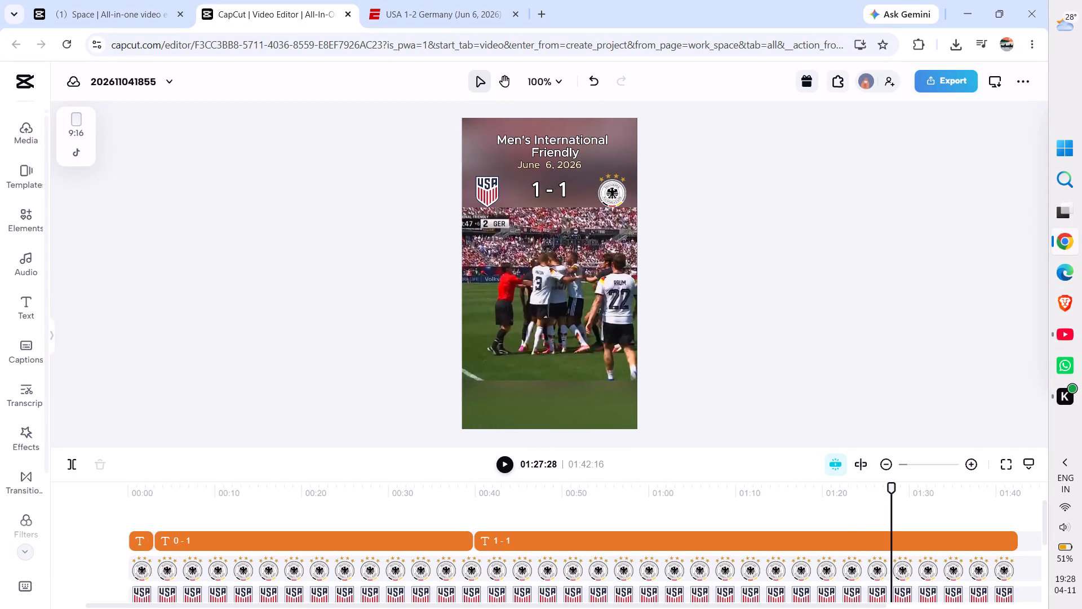
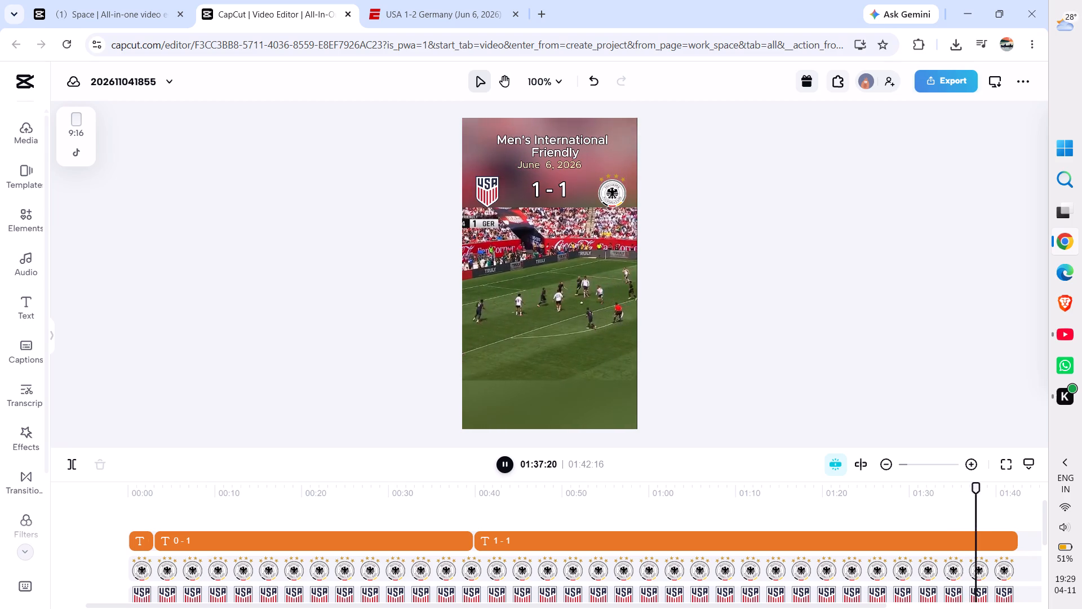
Split the "1 - 1" score text at 01:39:08, the moment Germany's second goal goes in.
{"action": "key", "text": "space"}
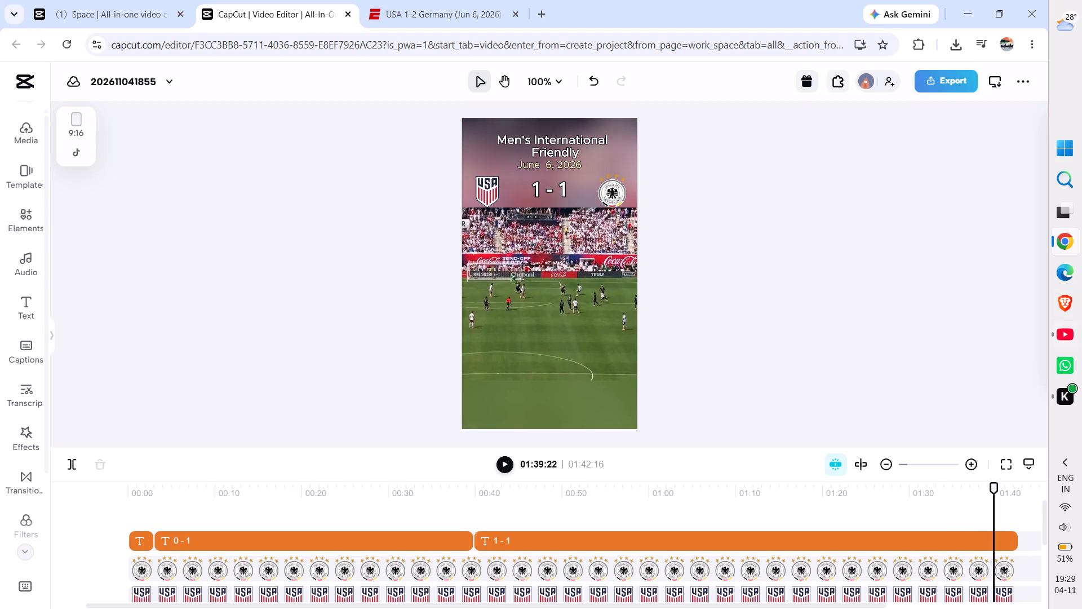
{"action": "left_click_drag", "start_coordinate": [996, 493], "coordinate": [994, 493]}
{"action": "left_click_drag", "start_coordinate": [994, 493], "coordinate": [986, 493]}
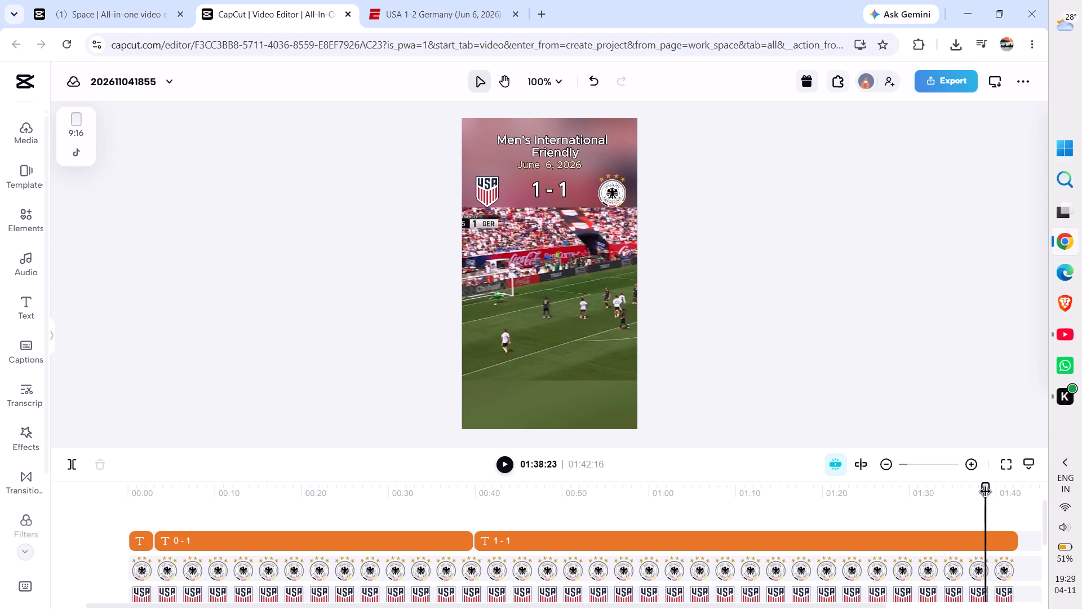
{"action": "key", "text": "ctrl+equal"}
{"action": "key", "text": "ctrl+equal"}
{"action": "key", "text": "ctrl+equal"}
{"action": "key", "text": "ctrl+equal"}
{"action": "key", "text": "ctrl+equal"}
{"action": "key", "text": "ctrl+equal"}
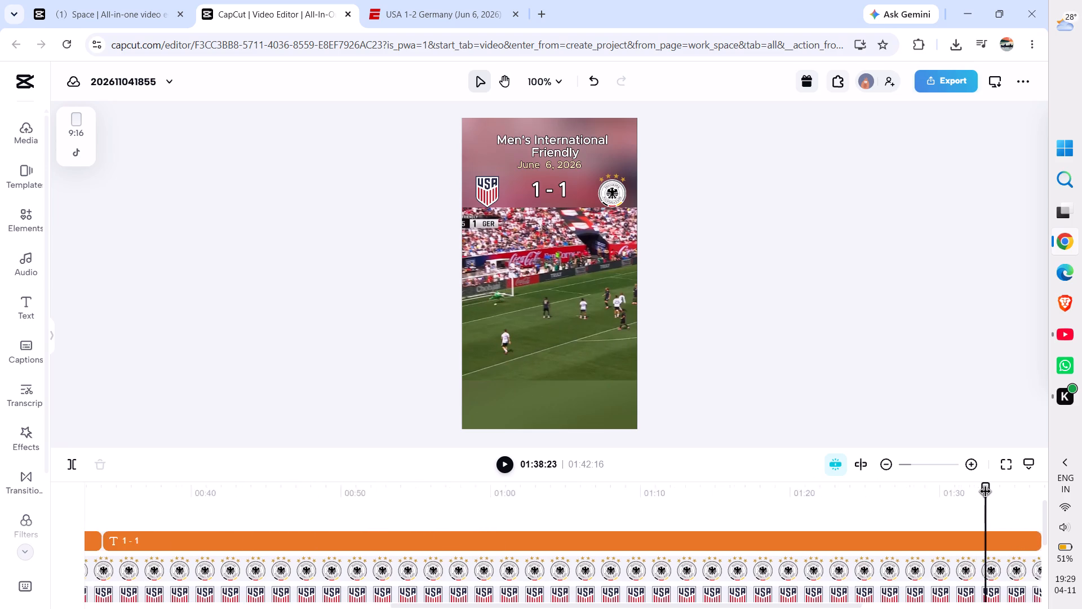
{"action": "key", "text": "ctrl+equal"}
{"action": "key", "text": "ctrl+equal"}
{"action": "key", "text": "ctrl+equal"}
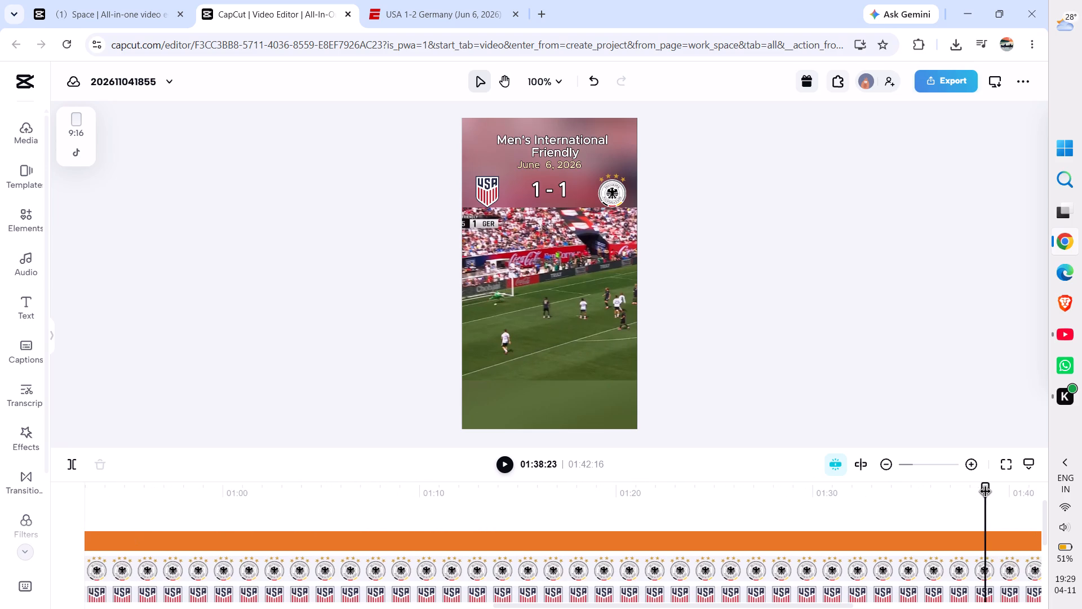
{"action": "left_click_drag", "start_coordinate": [988, 489], "coordinate": [959, 494]}
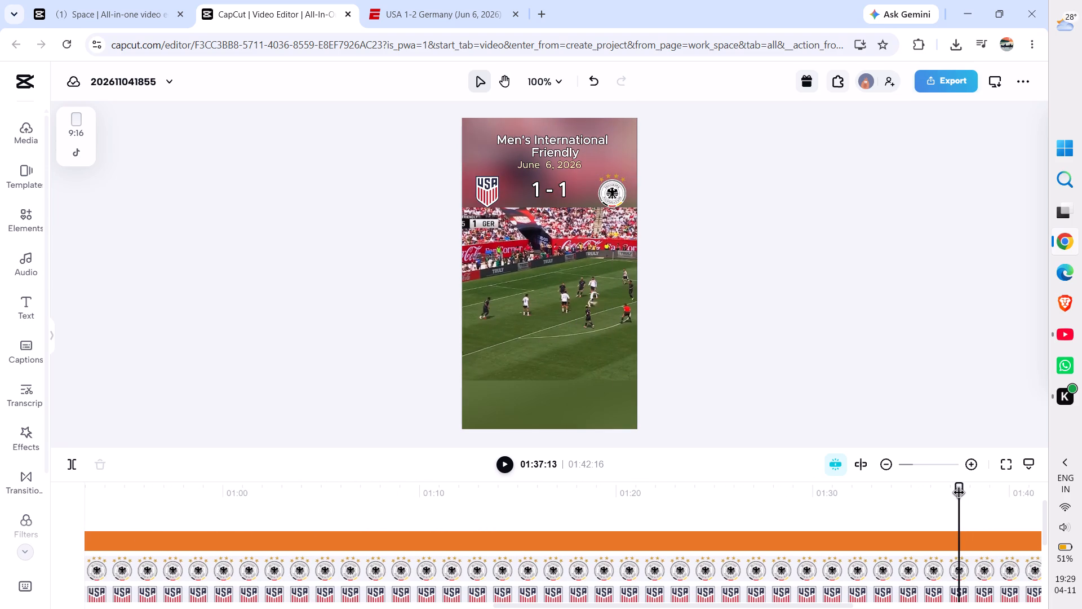
{"action": "key", "text": "space"}
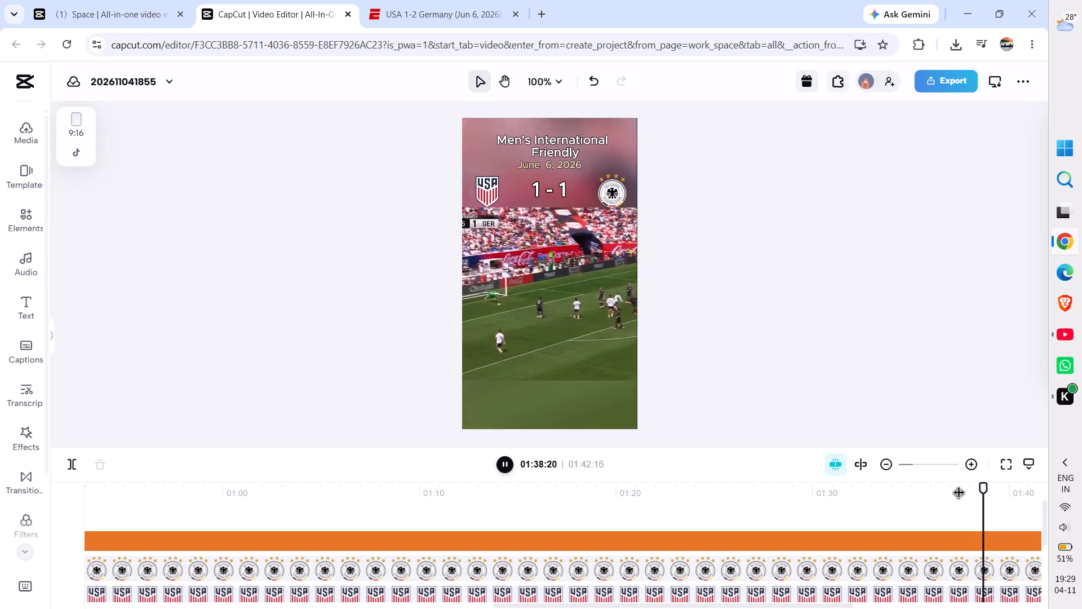
{"action": "key", "text": "space"}
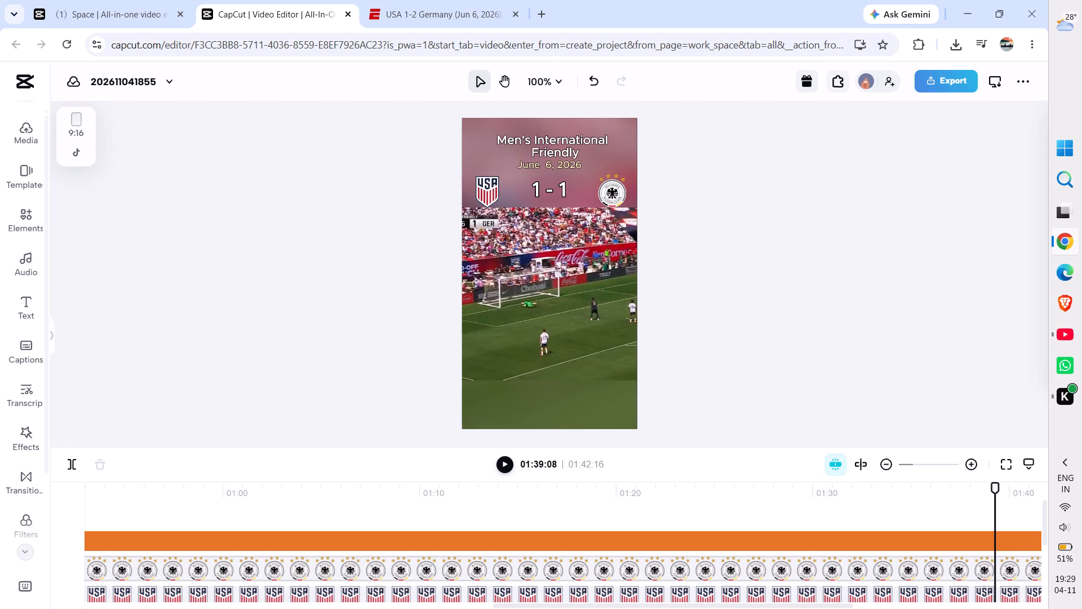
{"action": "left_click", "coordinate": [992, 535]}
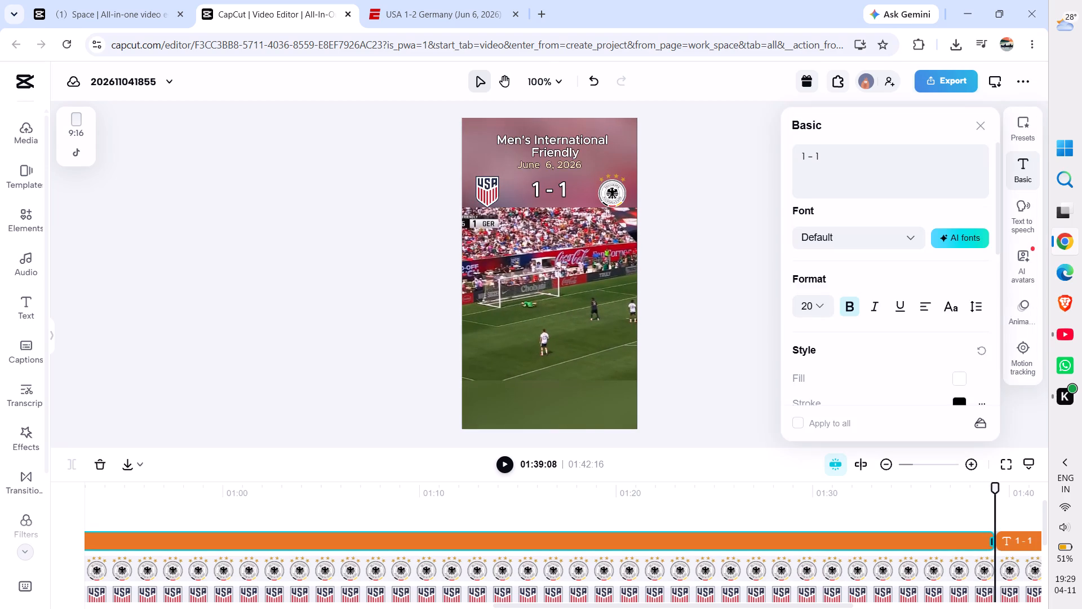
Change the score text of the final segment after the split to "1 - 2".
{"action": "left_click", "coordinate": [1008, 536]}
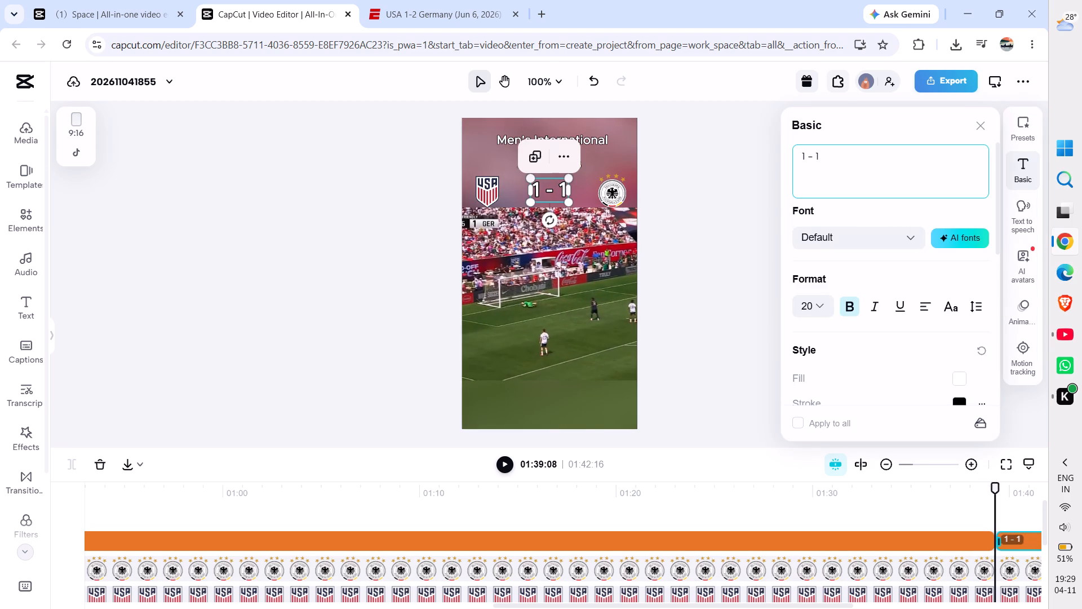
{"action": "left_click", "coordinate": [824, 151]}
{"action": "key", "text": "BackSpace"}
{"action": "key", "text": "2"}
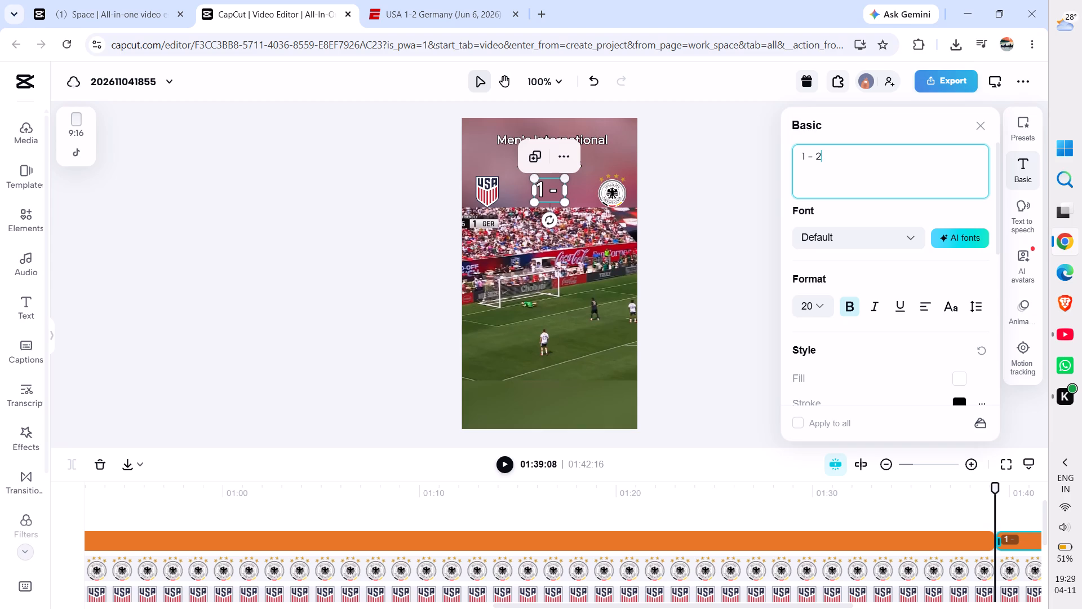
{"action": "left_click", "coordinate": [679, 218]}
Play the ending with the new score and the opening up to the first goal, leaving the playhead at 00:02:28.
{"action": "key", "text": "space"}
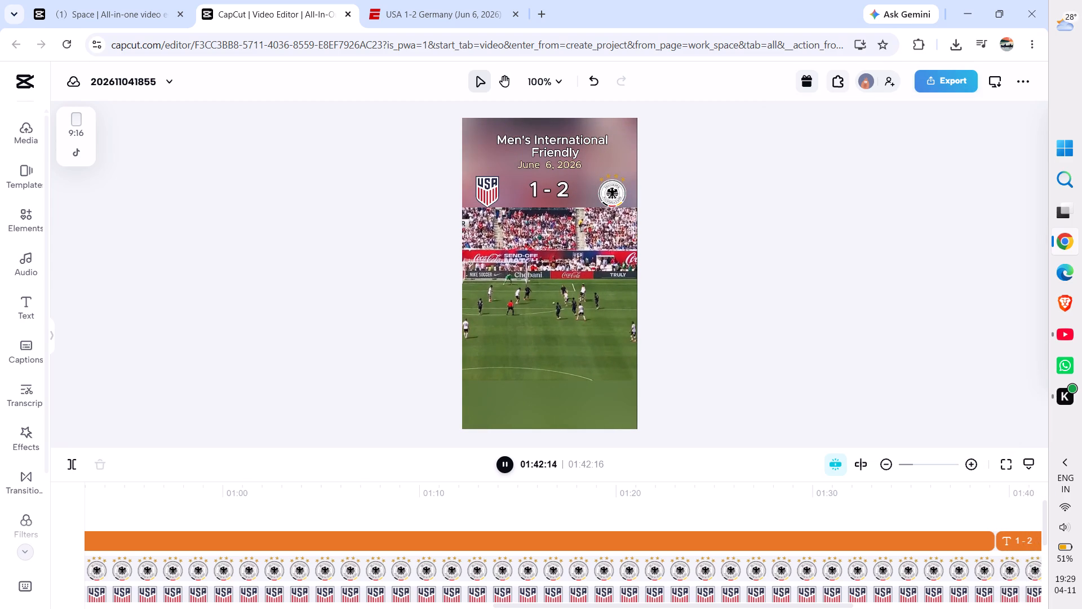
{"action": "key", "text": "space"}
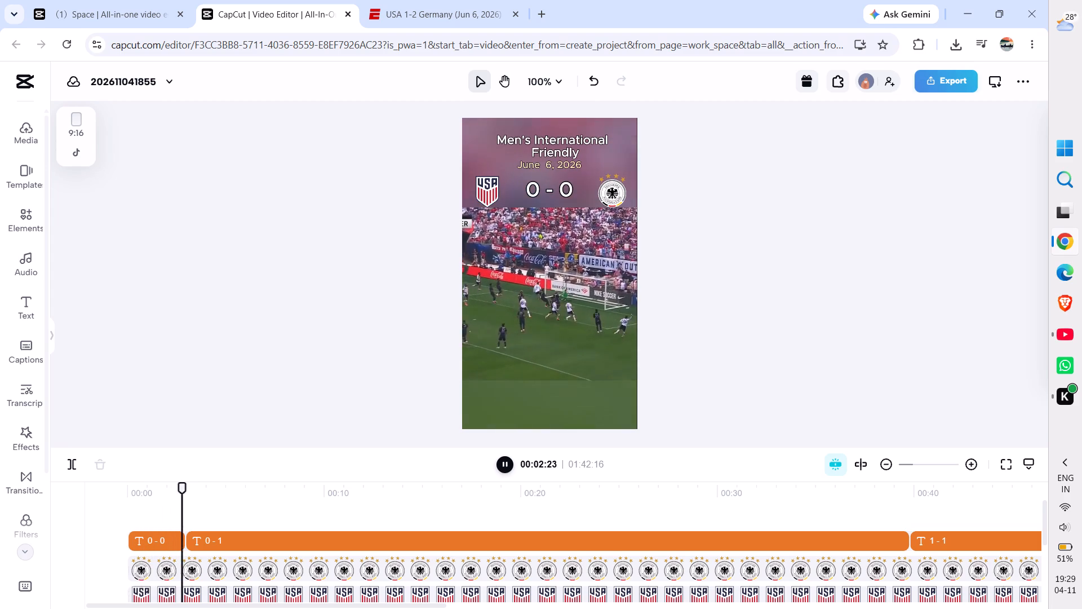
{"action": "key", "text": "space"}
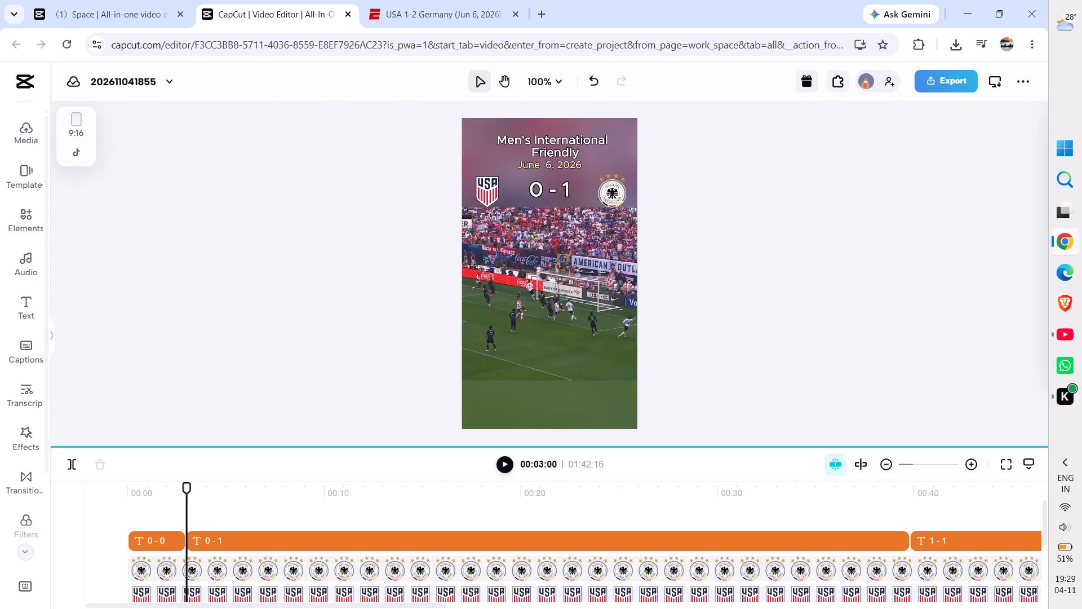
{"action": "left_click", "coordinate": [189, 484]}
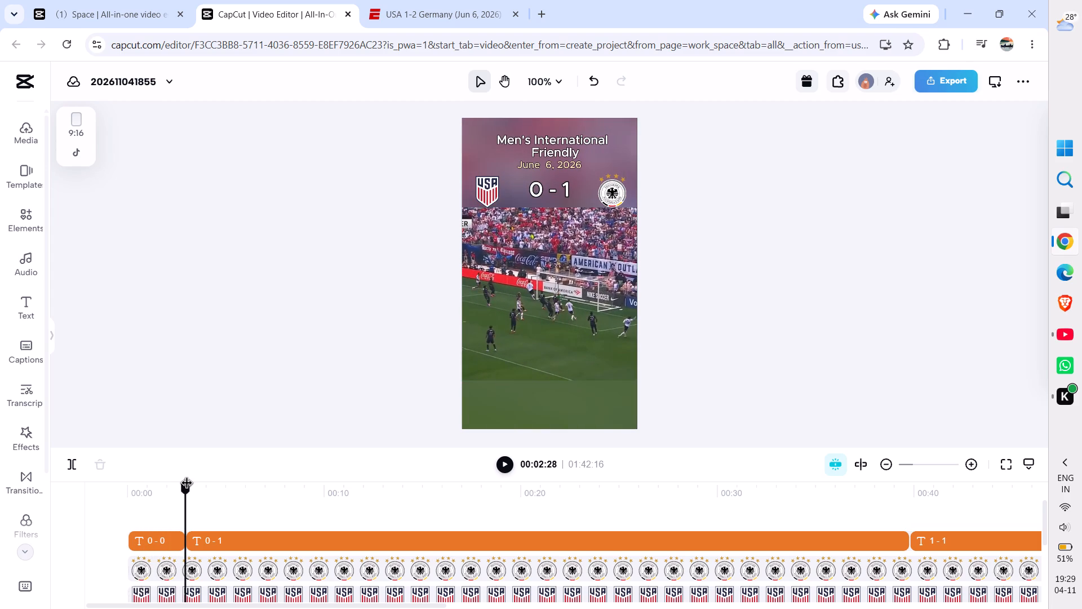
Switch to the ESPN USA vs Germany match page to consult the match details.
{"action": "left_click", "coordinate": [424, 1]}
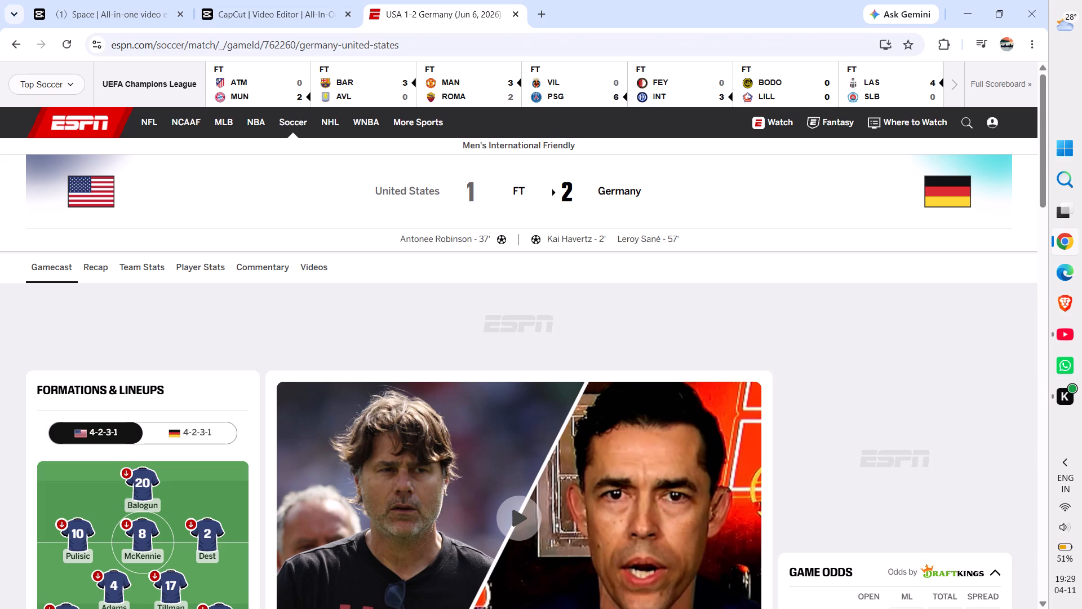
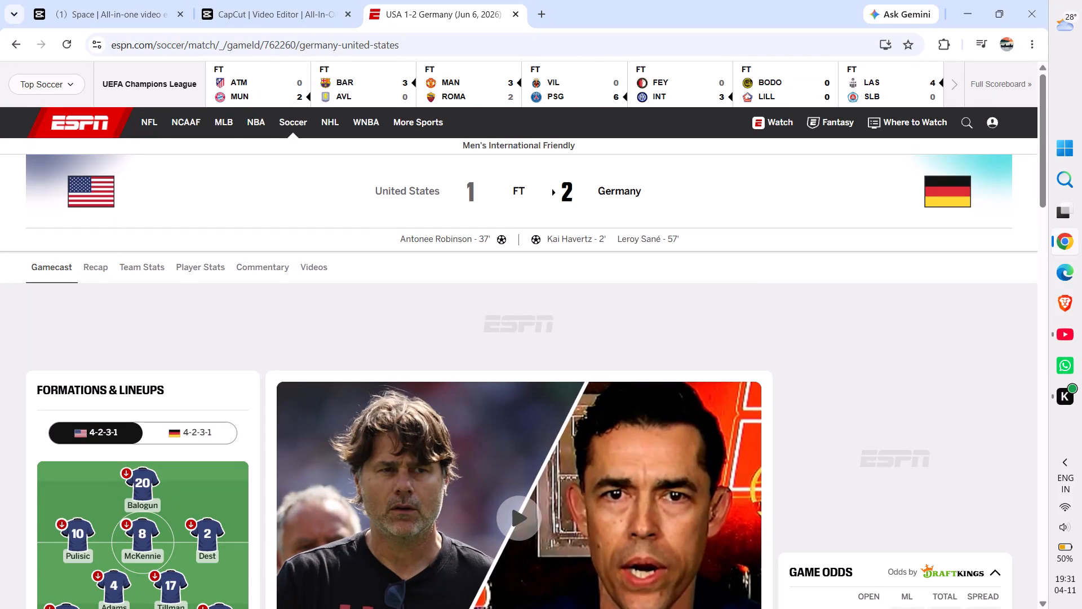
Copy the goalscorer entry "Kai Havertz - 2'" from the match header.
{"action": "left_click_drag", "start_coordinate": [546, 241], "coordinate": [565, 241]}
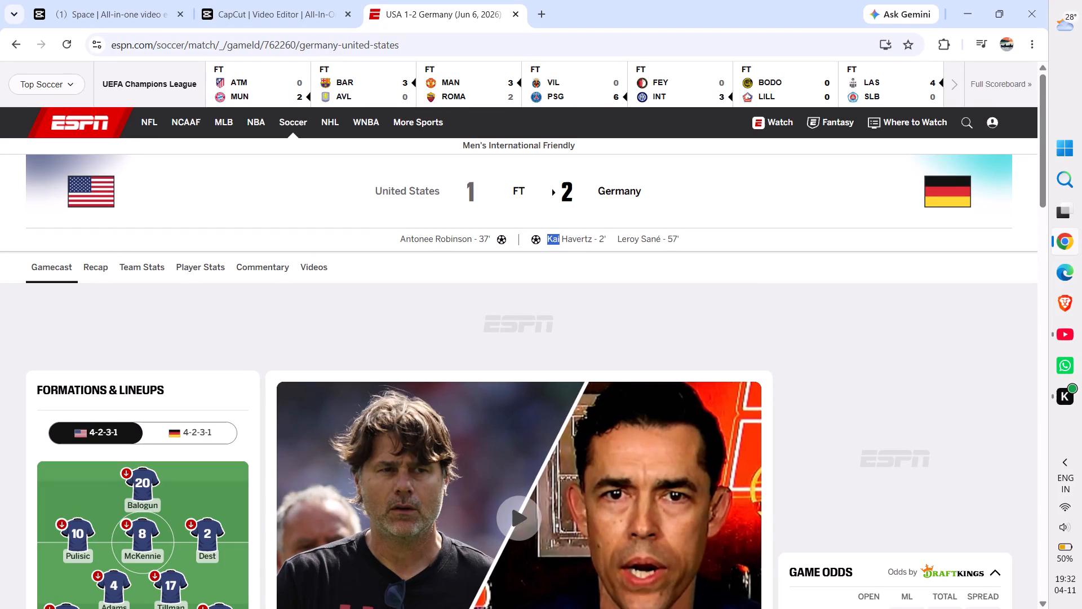
{"action": "left_click_drag", "start_coordinate": [565, 241], "coordinate": [604, 247]}
{"action": "key", "text": "ctrl+c"}
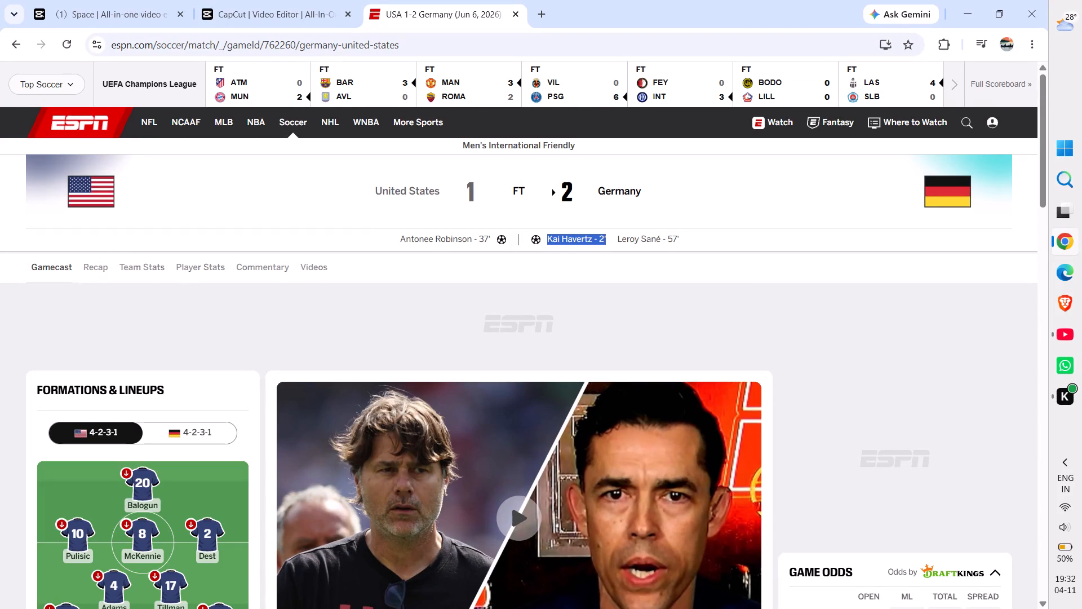
{"action": "left_click", "coordinate": [459, 267]}
Switch to the CapCut editor and add a body text at 00:02:28 reading "Kai Havertz 2'", without the dash.
{"action": "left_click", "coordinate": [318, 6]}
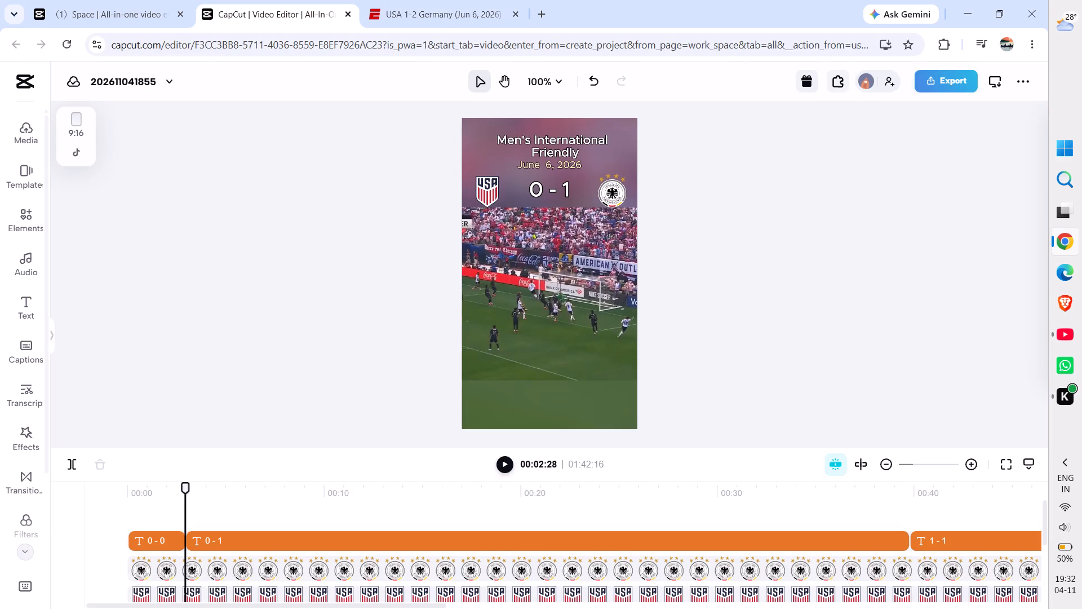
{"action": "left_click", "coordinate": [29, 303]}
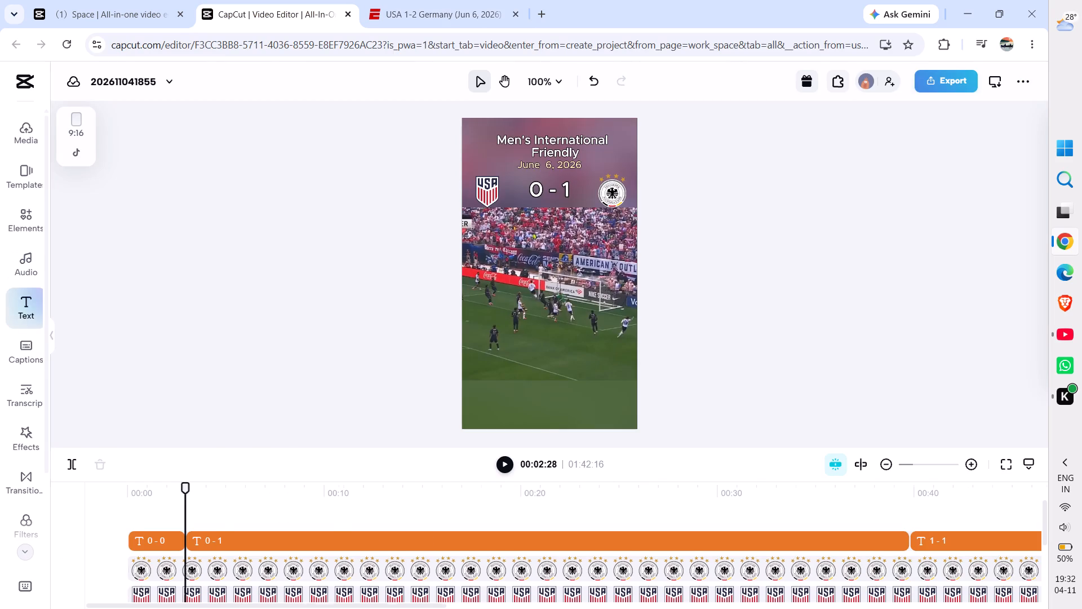
{"action": "left_click", "coordinate": [188, 183]}
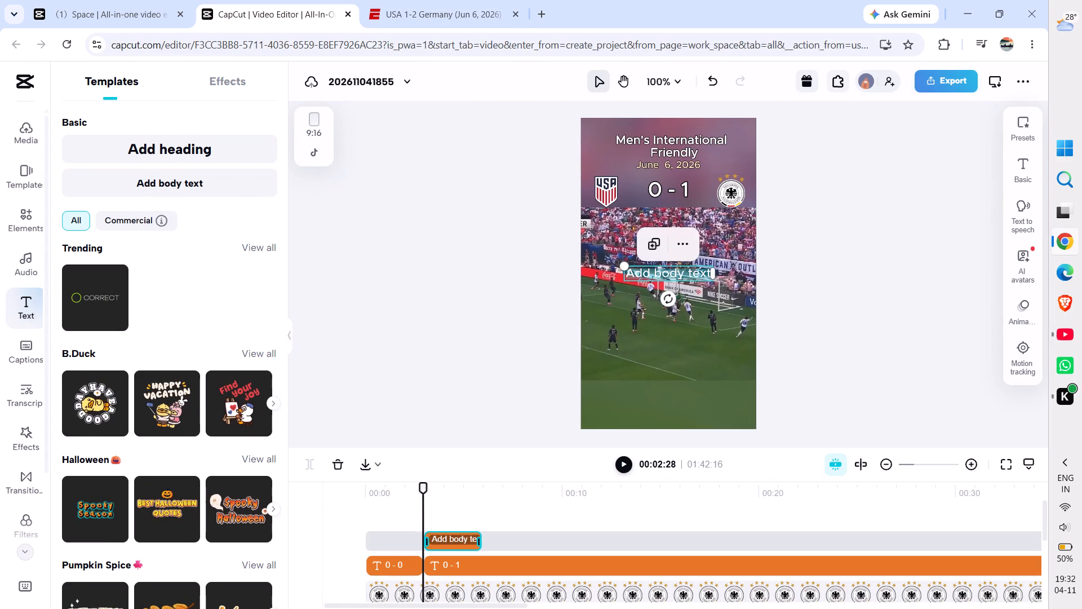
{"action": "left_click", "coordinate": [1028, 173]}
{"action": "left_click", "coordinate": [910, 171]}
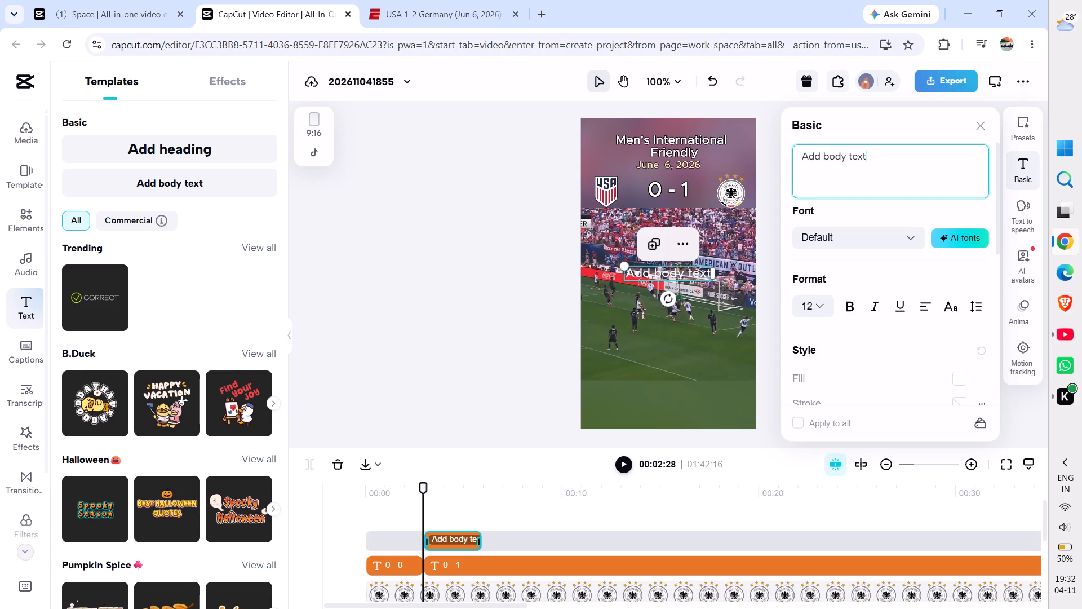
{"action": "key", "text": "BackSpace"}
{"action": "key", "text": "BackSpace"}
{"action": "key", "text": "BackSpace"}
{"action": "key", "text": "BackSpace"}
{"action": "key", "text": "BackSpace"}
{"action": "key", "text": "BackSpace"}
{"action": "key", "text": "BackSpace"}
{"action": "key", "text": "BackSpace"}
{"action": "key", "text": "BackSpace"}
{"action": "key", "text": "BackSpace"}
{"action": "key", "text": "BackSpace"}
{"action": "key", "text": "BackSpace"}
{"action": "key", "text": "BackSpace"}
{"action": "key", "text": "BackSpace"}
{"action": "key", "text": "BackSpace"}
{"action": "key", "text": "BackSpace"}
{"action": "key", "text": "BackSpace"}
{"action": "key", "text": "BackSpace"}
{"action": "key", "text": "BackSpace"}
{"action": "key", "text": "BackSpace"}
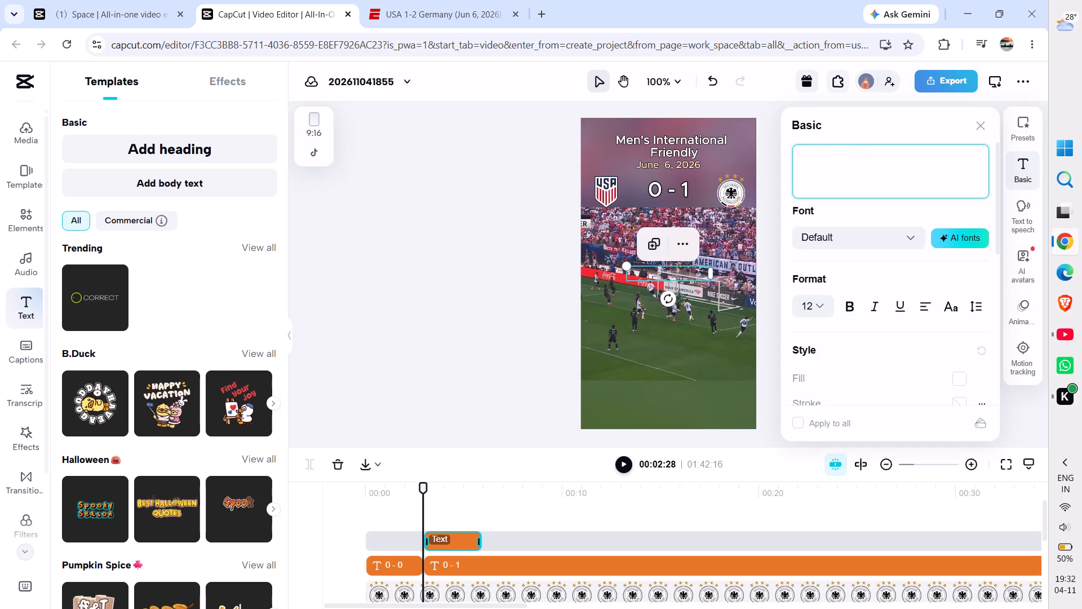
{"action": "key", "text": "ctrl+v"}
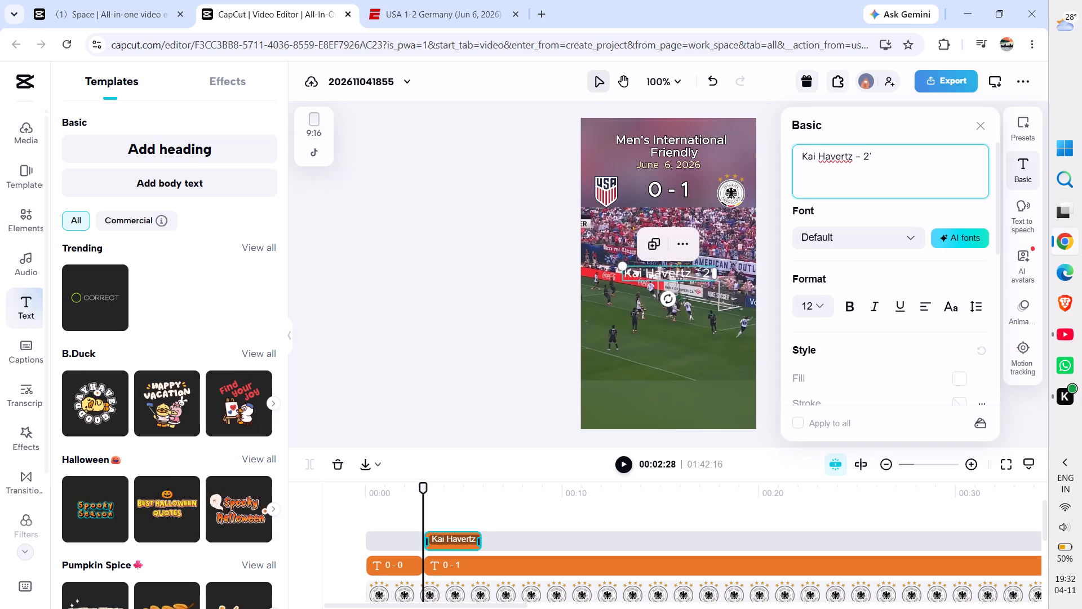
{"action": "left_click", "coordinate": [863, 162]}
{"action": "key", "text": "BackSpace"}
{"action": "key", "text": "BackSpace"}
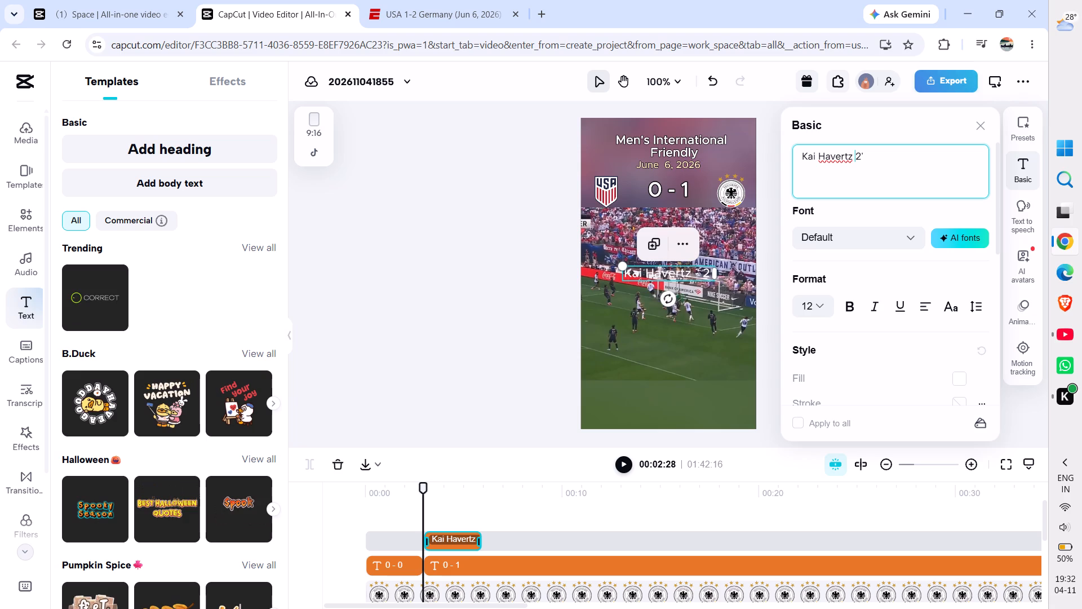
{"action": "key", "text": "BackSpace"}
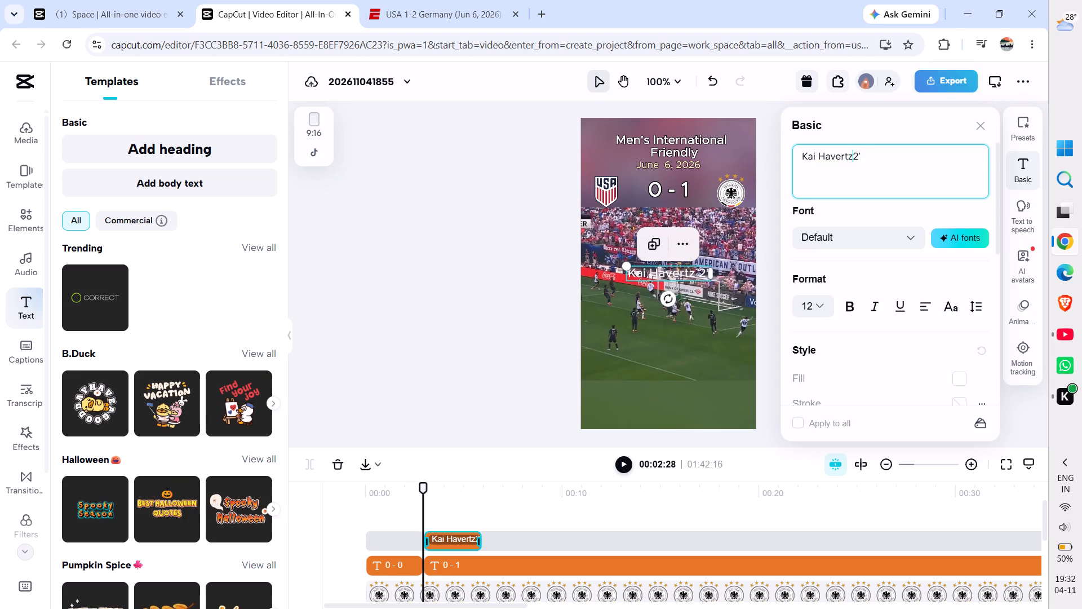
{"action": "key", "text": "space"}
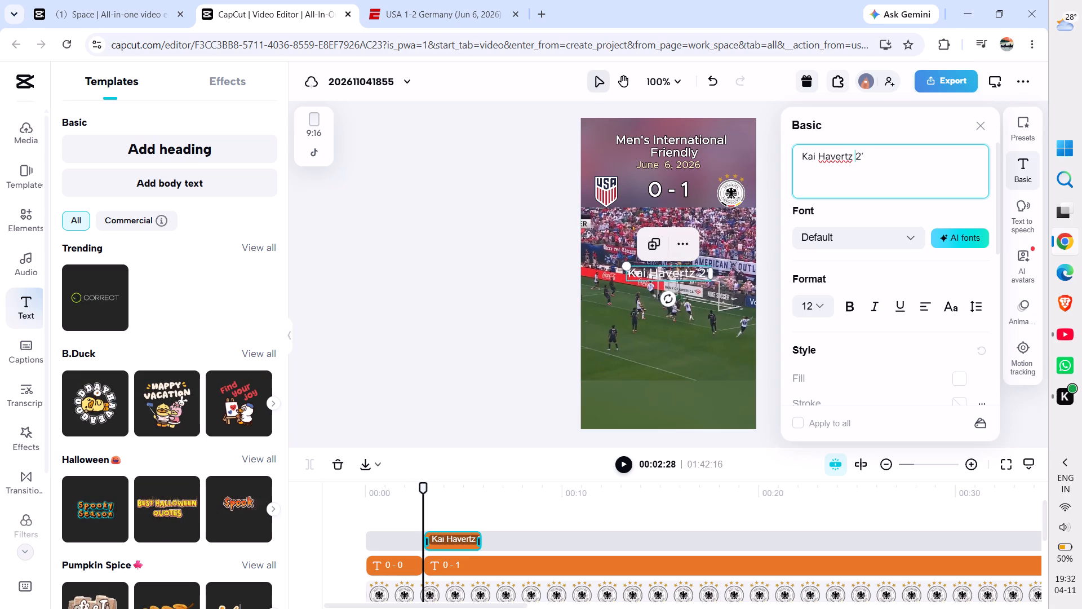
Apply the yellow-orange text preset with a red shadow to the "Kai Havertz 2'" text.
{"action": "left_click", "coordinate": [1031, 134]}
{"action": "left_click", "coordinate": [838, 396]}
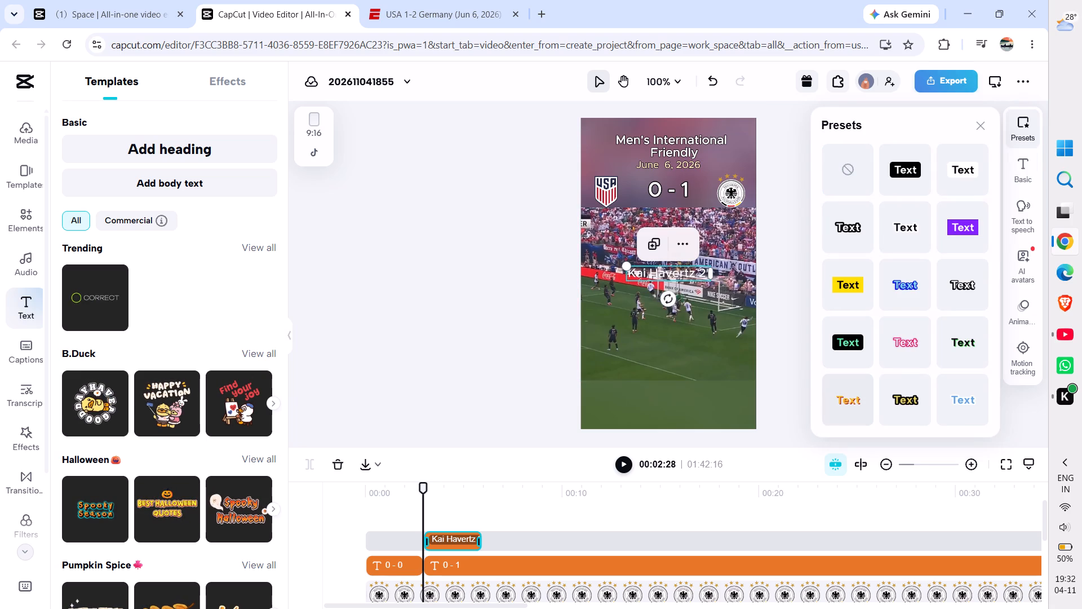
{"action": "left_click", "coordinate": [286, 336]}
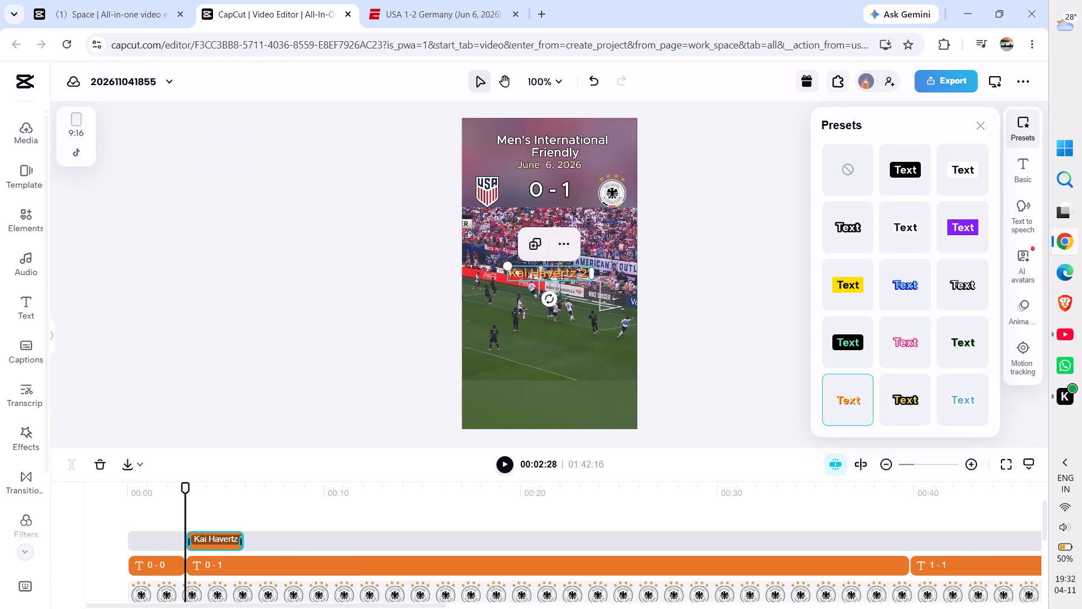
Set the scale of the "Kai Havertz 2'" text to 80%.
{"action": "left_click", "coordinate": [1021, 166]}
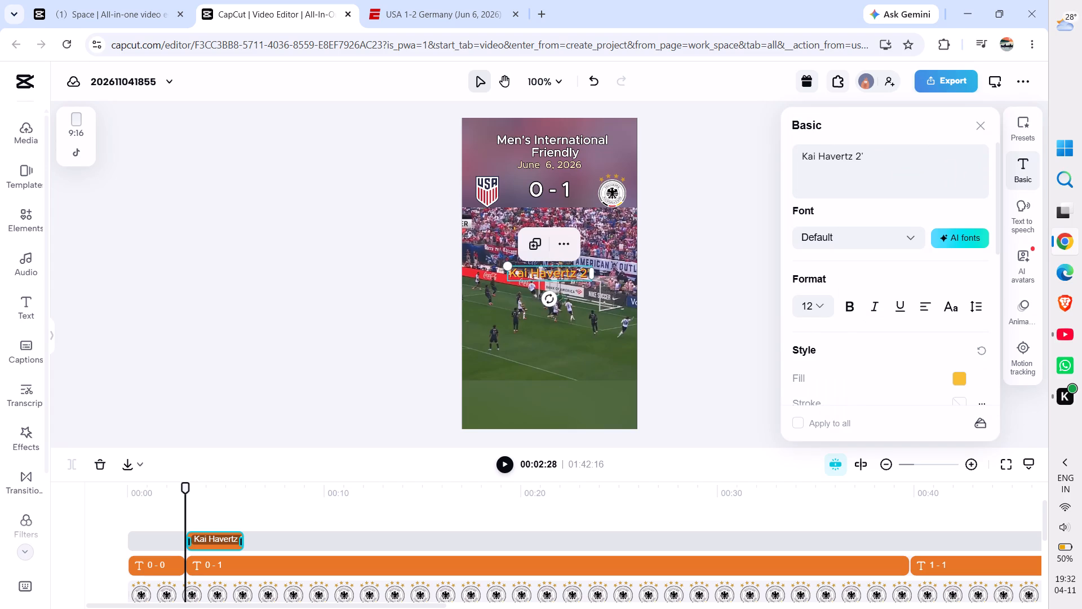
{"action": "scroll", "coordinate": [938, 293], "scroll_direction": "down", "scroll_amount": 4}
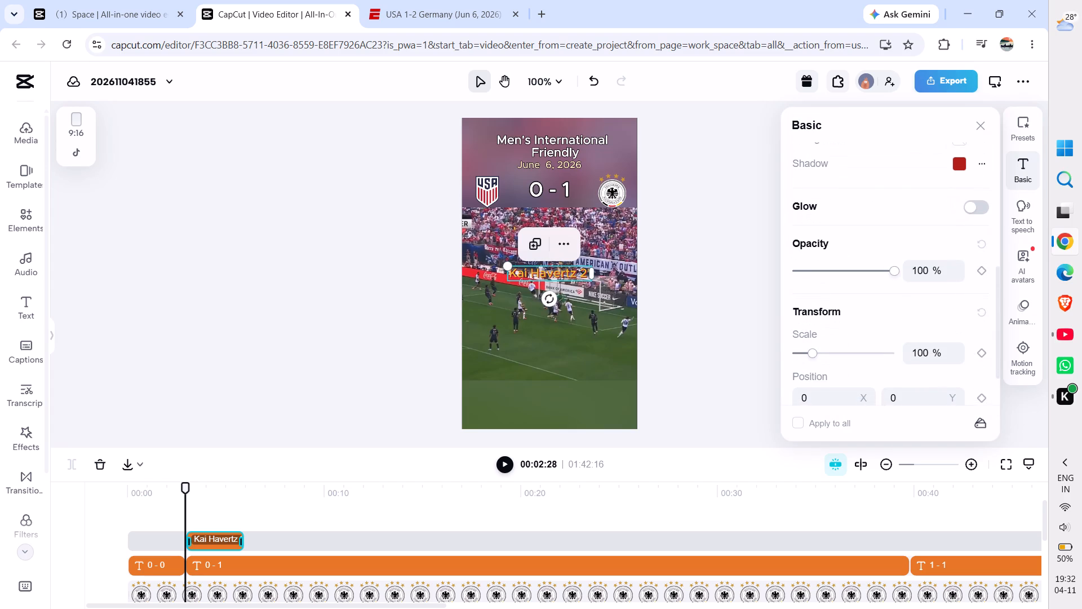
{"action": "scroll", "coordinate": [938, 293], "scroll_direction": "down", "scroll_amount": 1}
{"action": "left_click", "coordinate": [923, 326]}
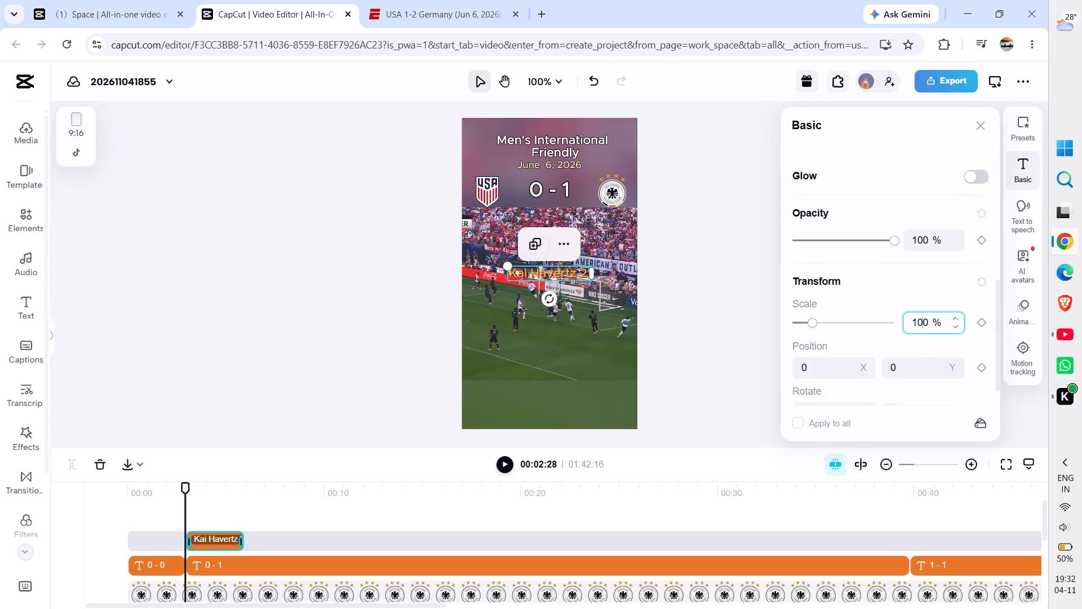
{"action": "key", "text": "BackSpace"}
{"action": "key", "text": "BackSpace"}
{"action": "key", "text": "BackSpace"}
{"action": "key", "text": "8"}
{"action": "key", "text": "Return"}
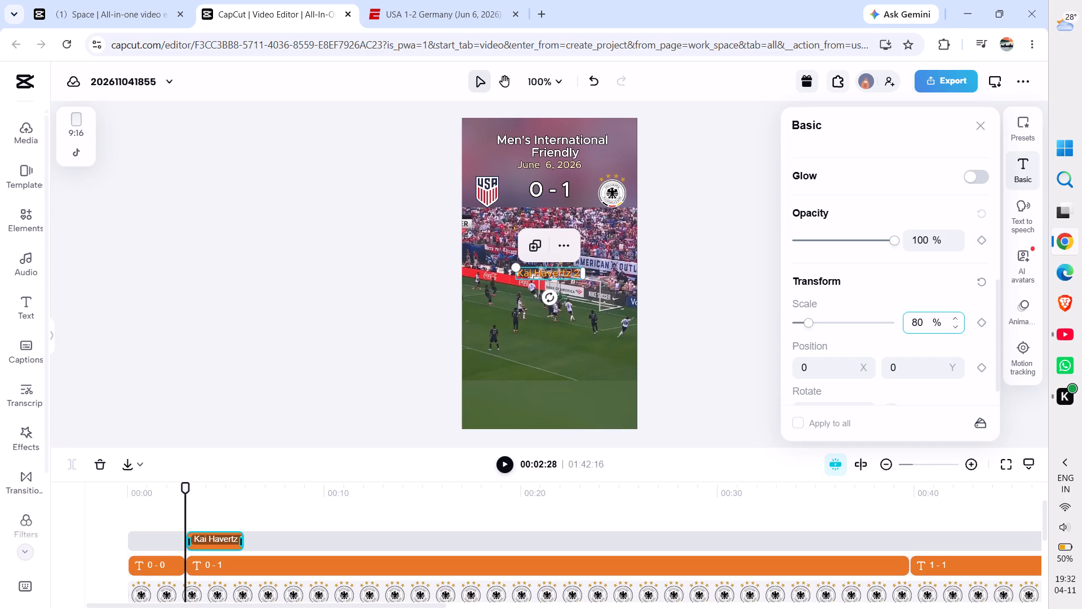
Move the "Kai Havertz 2'" text just below the Germany crest, at about X 227, Y 251.
{"action": "left_click_drag", "start_coordinate": [547, 269], "coordinate": [597, 209]}
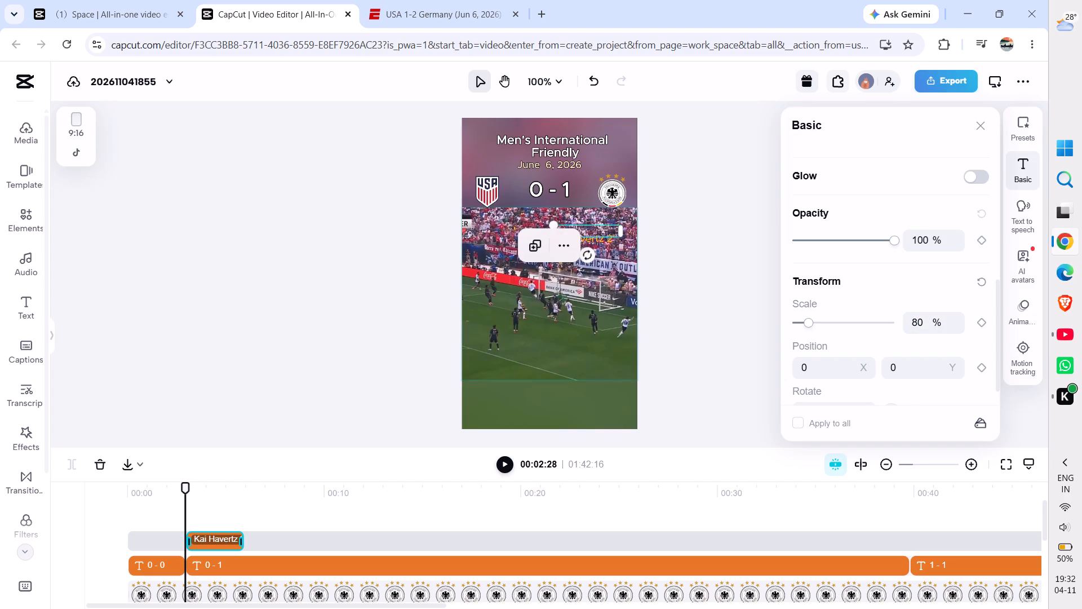
{"action": "left_click_drag", "start_coordinate": [597, 209], "coordinate": [600, 209]}
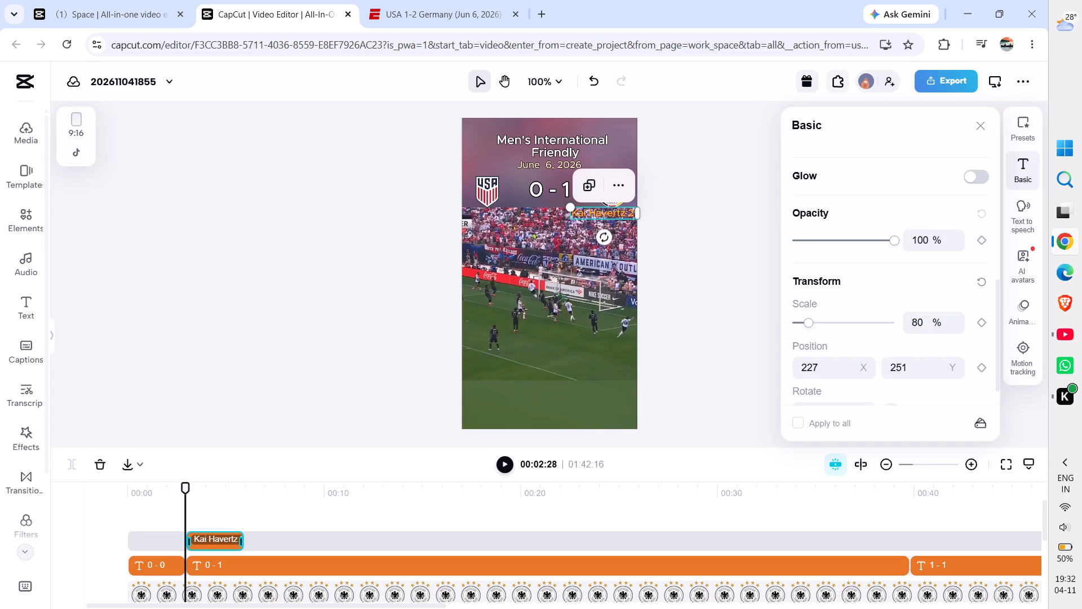
Set the scale of the "Kai Havertz 2'" text to 70%.
{"action": "left_click", "coordinate": [919, 331]}
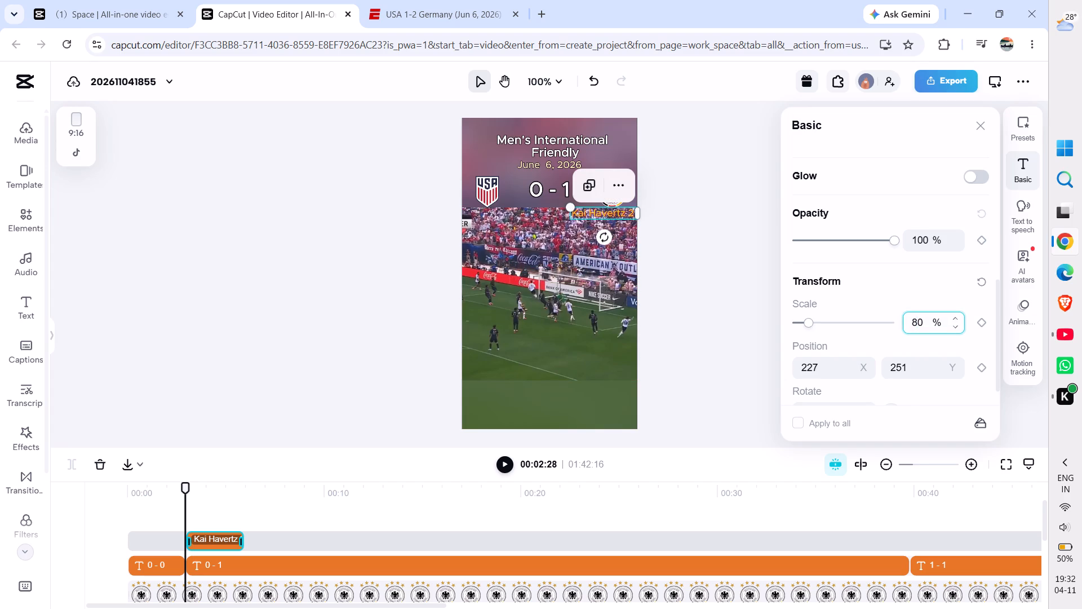
{"action": "key", "text": "BackSpace"}
{"action": "key", "text": "7"}
{"action": "key", "text": "Return"}
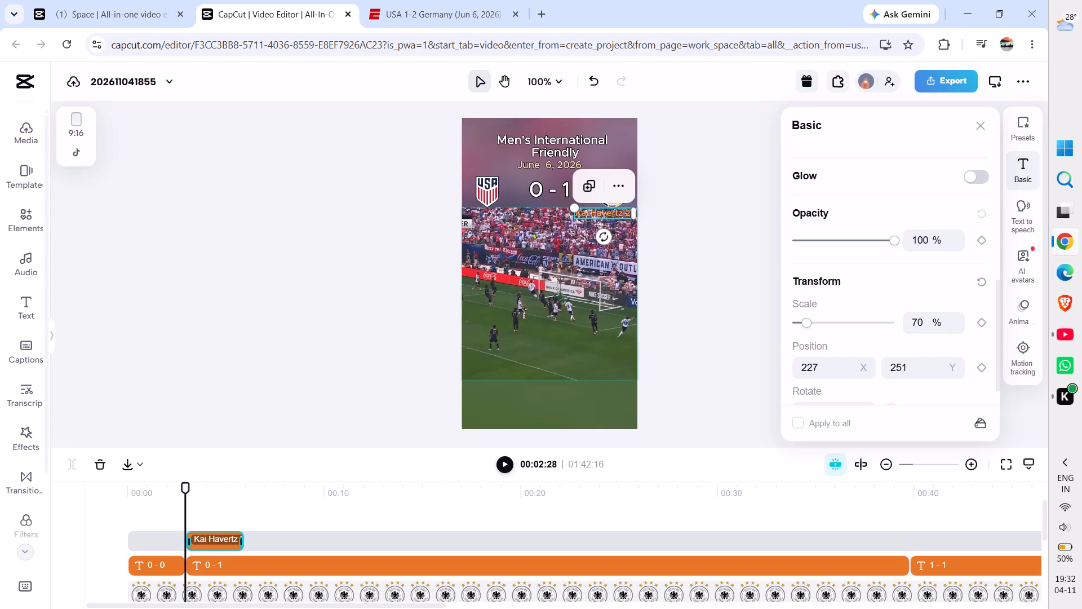
{"action": "left_click", "coordinate": [558, 77]}
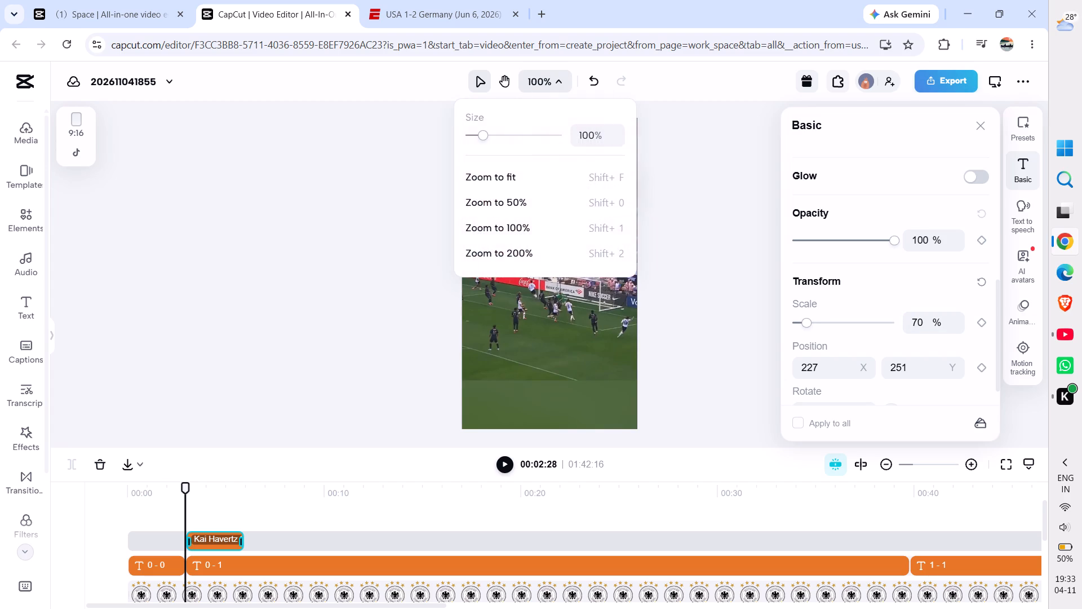
{"action": "left_click", "coordinate": [513, 263]}
{"action": "left_click", "coordinate": [230, 293]}
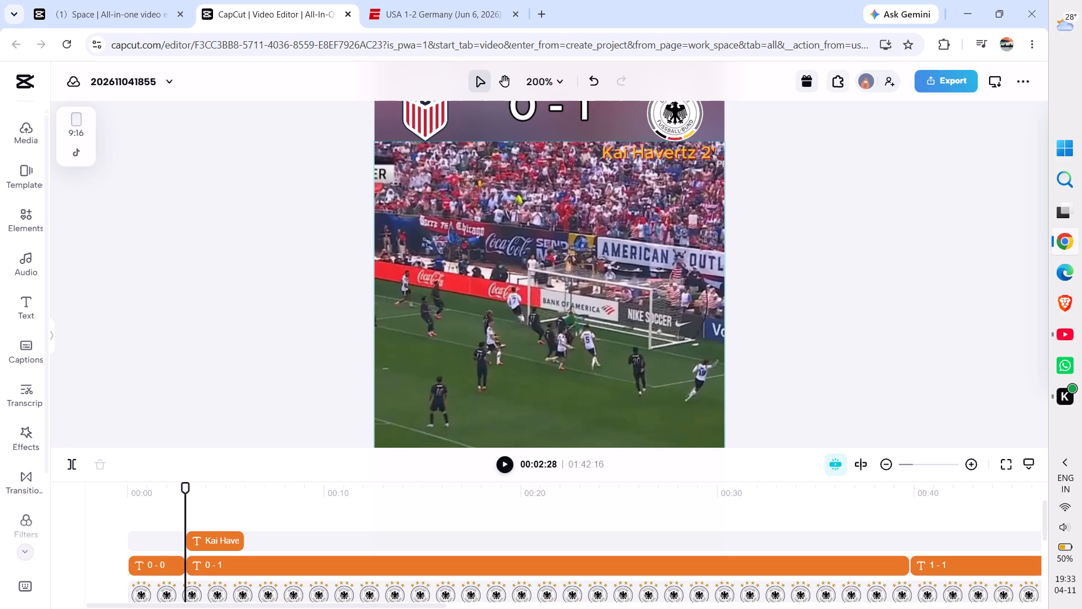
Copy the "Kai Havertz 2'" text clip and place the playhead at 00:39:23, where the "1 - 1" score segment starts.
{"action": "scroll", "coordinate": [554, 502], "scroll_direction": "left", "scroll_amount": 1}
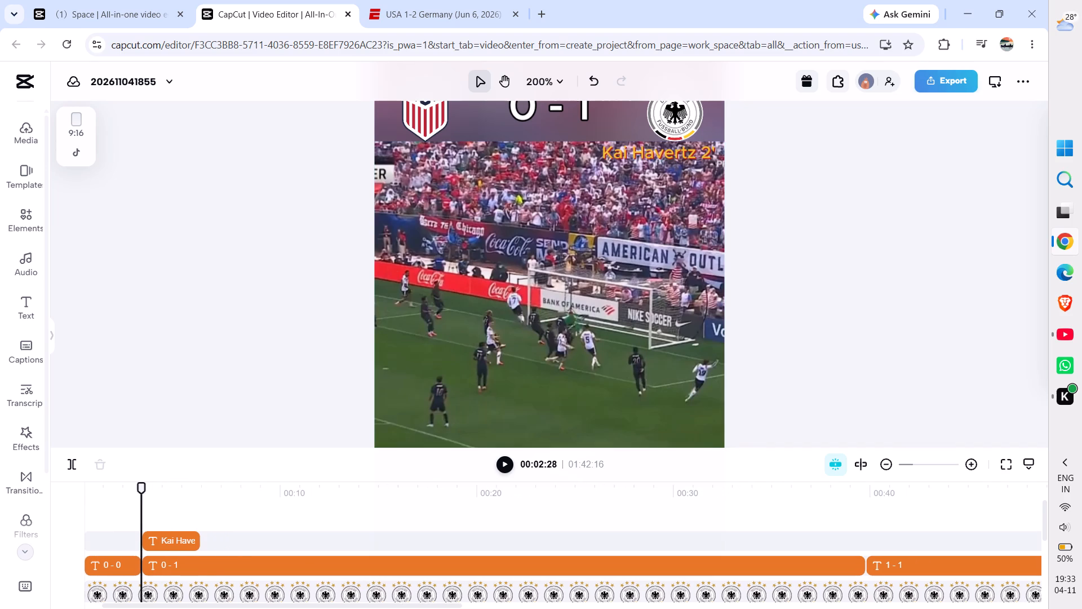
{"action": "left_click", "coordinate": [162, 536]}
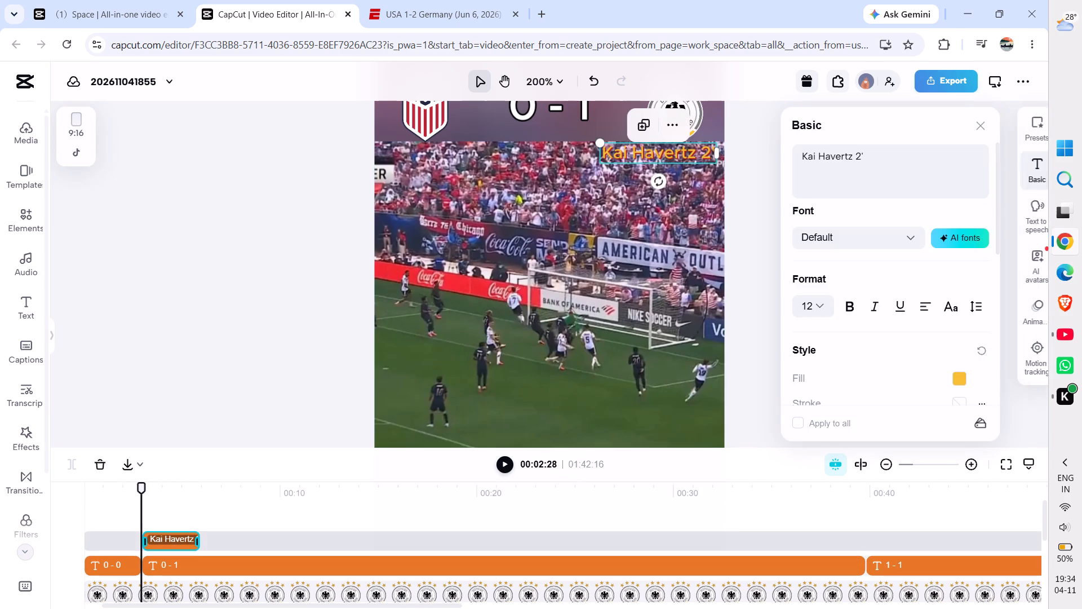
{"action": "key", "text": "ctrl+c"}
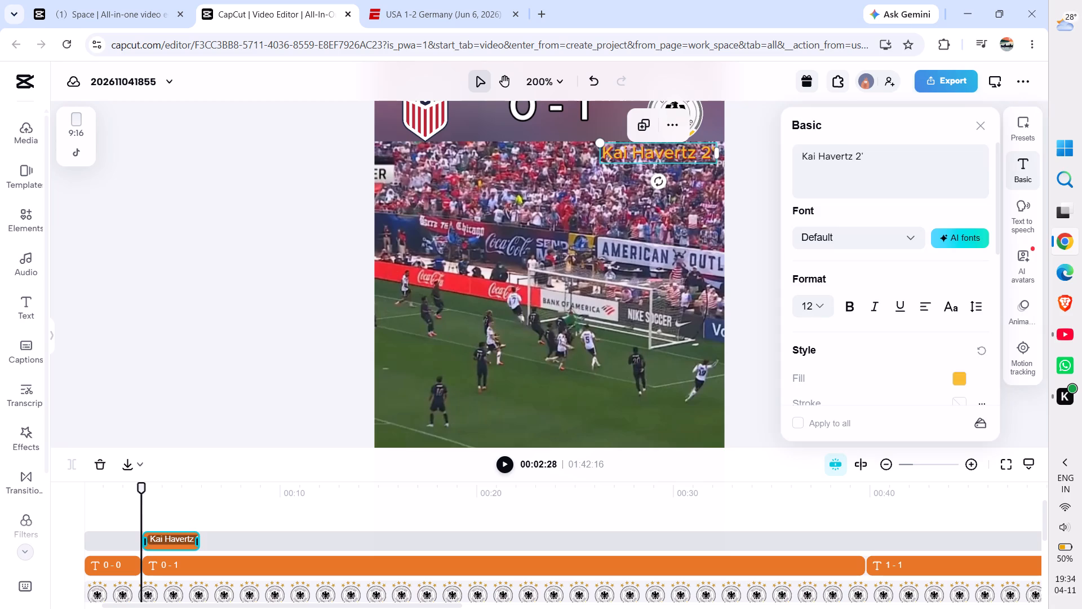
{"action": "left_click", "coordinate": [815, 518]}
{"action": "left_click_drag", "start_coordinate": [813, 488], "coordinate": [864, 496]}
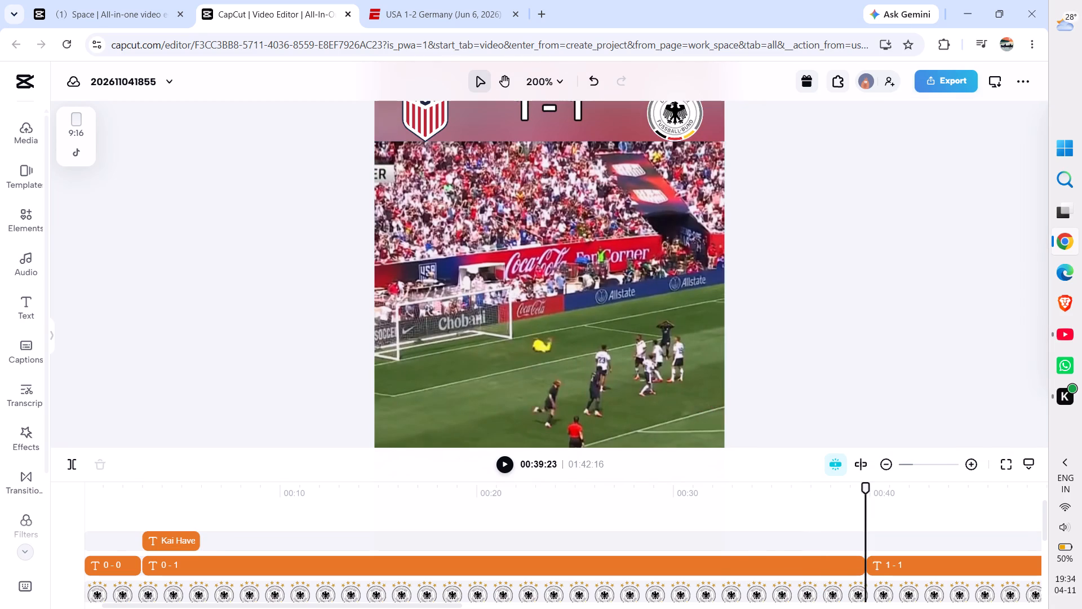
Switch to the ESPN USA vs Germany match page to get the USA goalscorer's entry.
{"action": "left_click", "coordinate": [471, 0]}
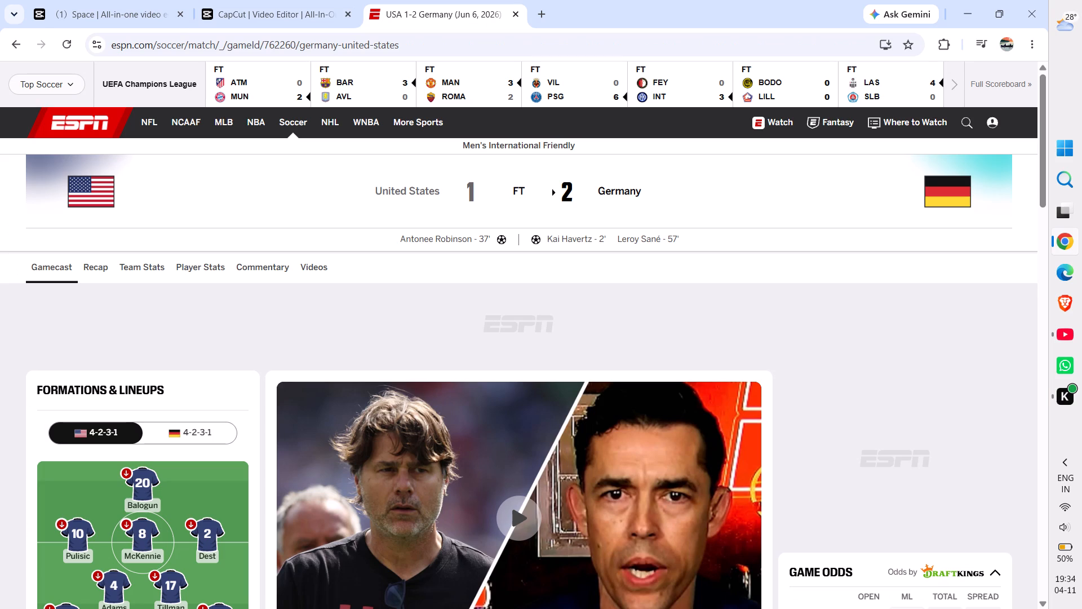
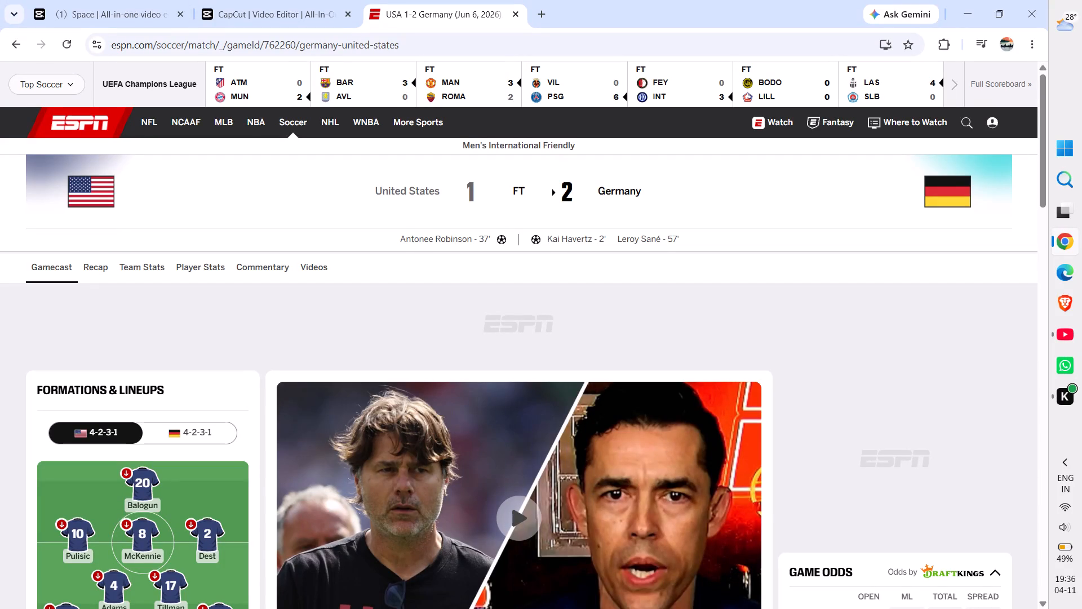
Copy the goalscorer entry "Antonee Robinson - 37'" from the ESPN match page and switch back to the CapCut editor.
{"action": "left_click_drag", "start_coordinate": [396, 242], "coordinate": [490, 244]}
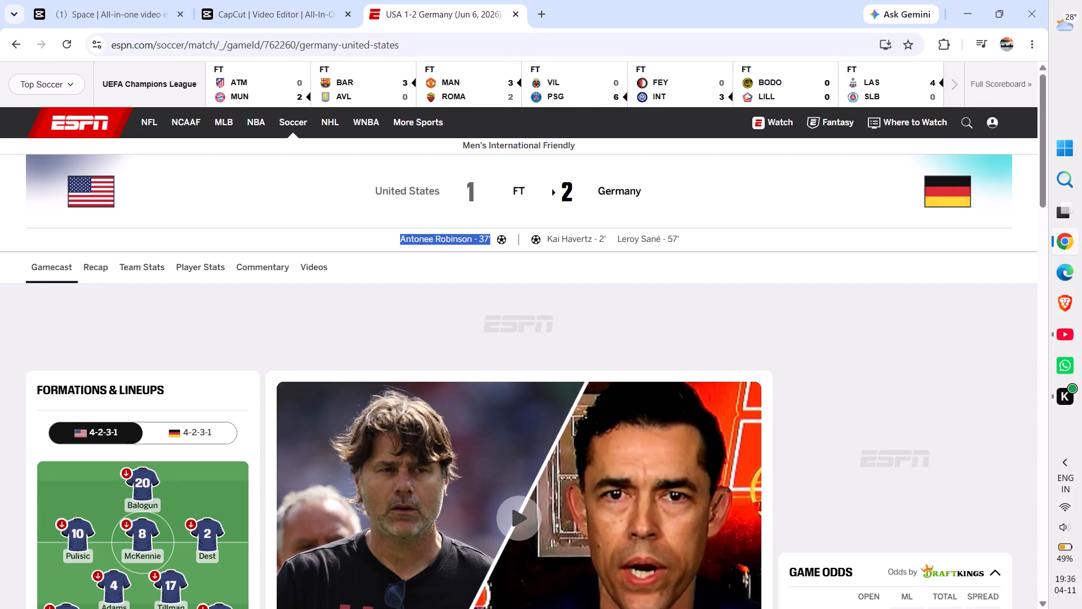
{"action": "left_click_drag", "start_coordinate": [490, 244], "coordinate": [490, 244]}
{"action": "key", "text": "ctrl+c"}
{"action": "left_click", "coordinate": [346, 183]}
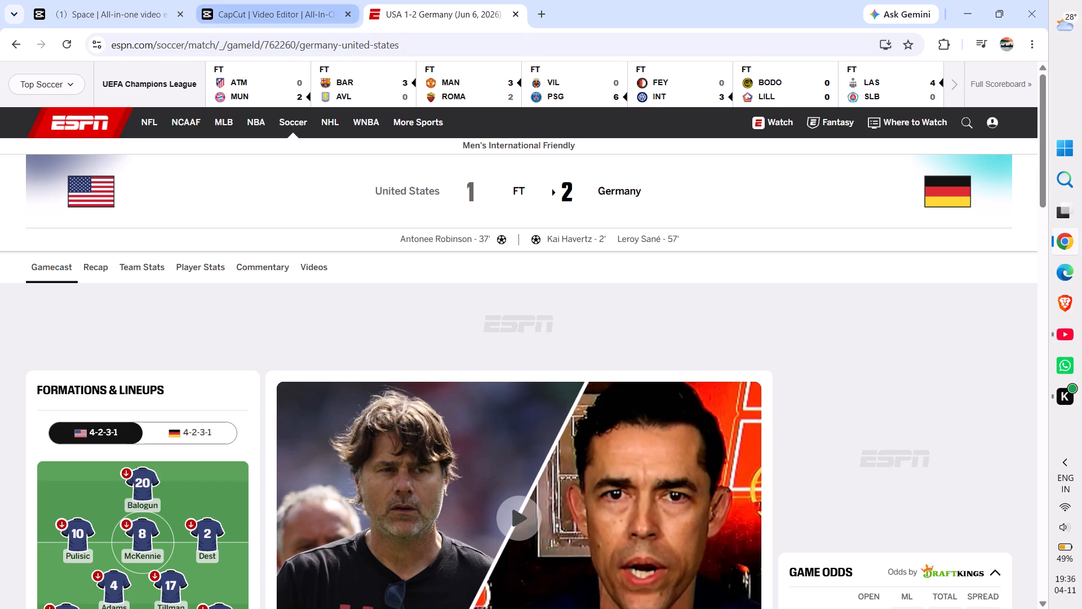
{"action": "left_click", "coordinate": [302, 2]}
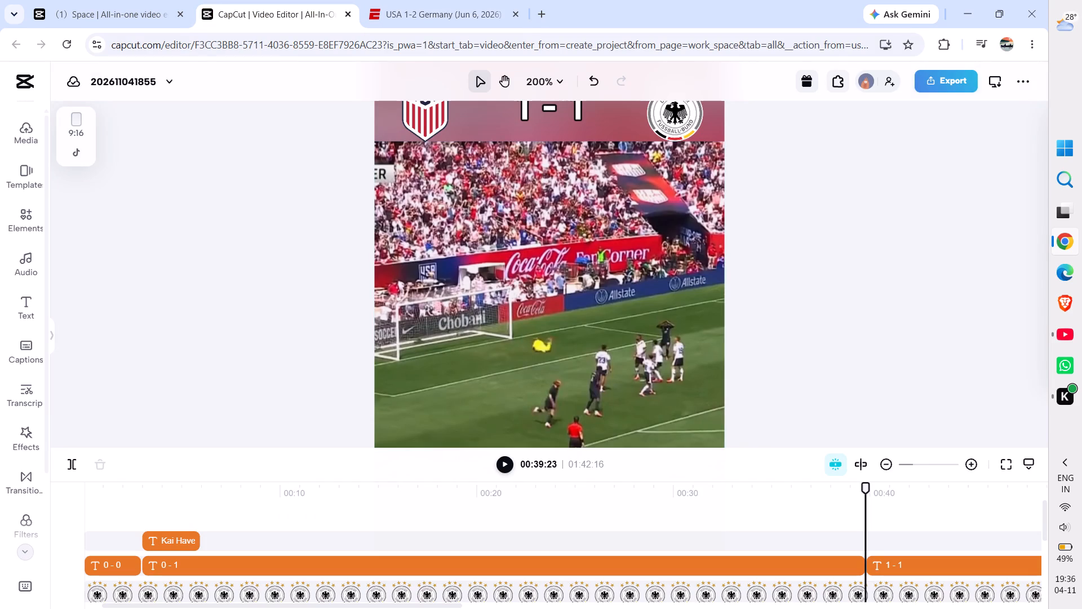
Paste the copied caption clip at 00:39:23 and replace its text with "Antonee Robinson - 37'".
{"action": "key", "text": "ctrl+v"}
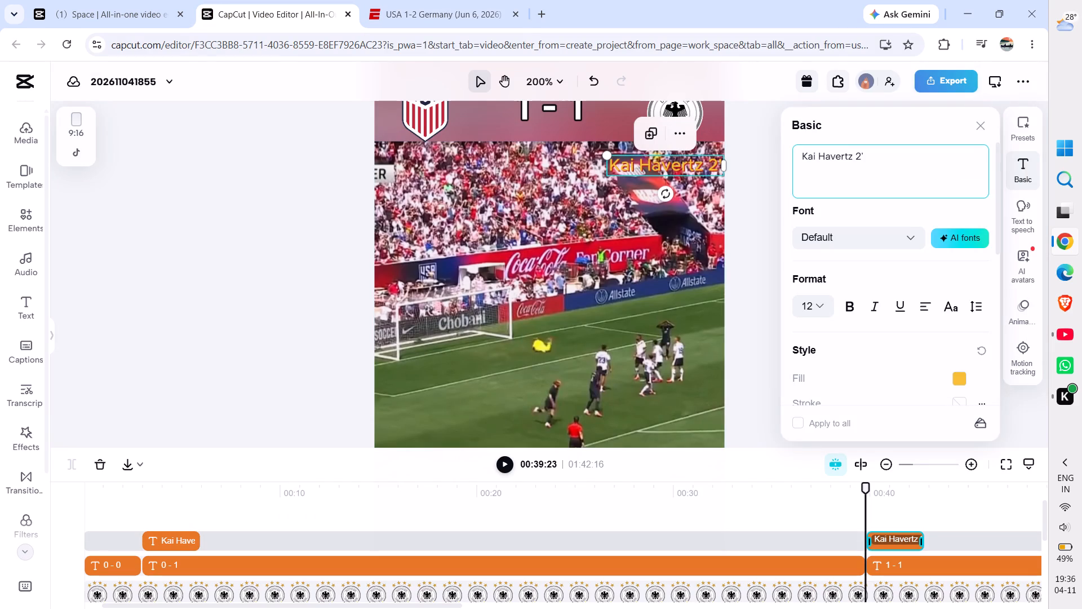
{"action": "left_click", "coordinate": [873, 164]}
{"action": "key", "text": "BackSpace"}
{"action": "key", "text": "BackSpace"}
{"action": "key", "text": "BackSpace"}
{"action": "key", "text": "BackSpace"}
{"action": "key", "text": "BackSpace"}
{"action": "key", "text": "BackSpace"}
{"action": "key", "text": "BackSpace"}
{"action": "key", "text": "BackSpace"}
{"action": "key", "text": "BackSpace"}
{"action": "key", "text": "BackSpace"}
{"action": "key", "text": "BackSpace"}
{"action": "key", "text": "BackSpace"}
{"action": "key", "text": "BackSpace"}
{"action": "key", "text": "BackSpace"}
{"action": "key", "text": "BackSpace"}
{"action": "key", "text": "BackSpace"}
{"action": "key", "text": "BackSpace"}
{"action": "key", "text": "BackSpace"}
{"action": "key", "text": "BackSpace"}
{"action": "key", "text": "BackSpace"}
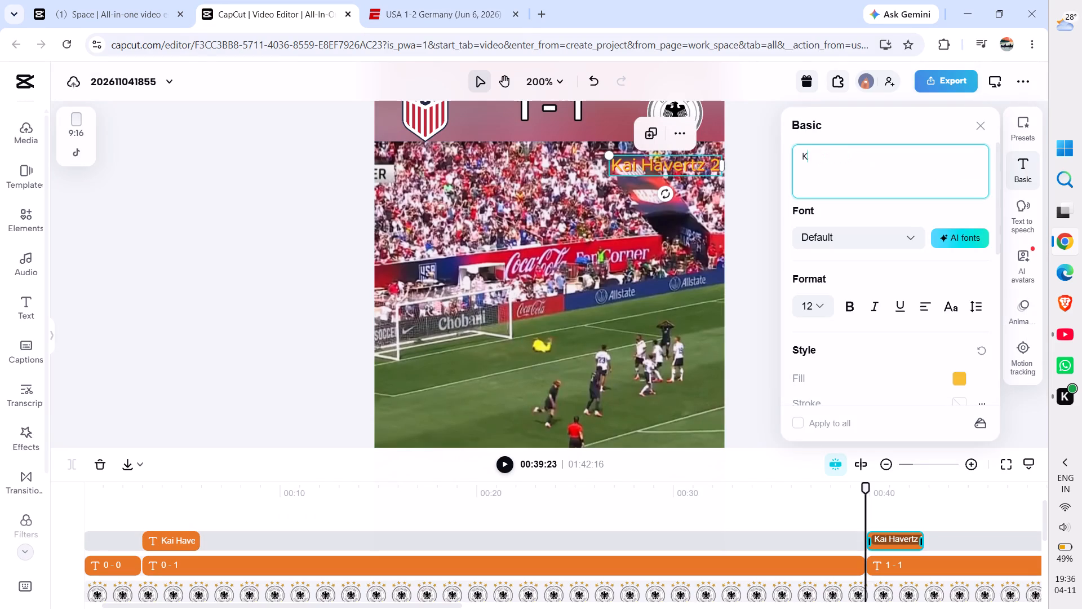
{"action": "key", "text": "ctrl+v"}
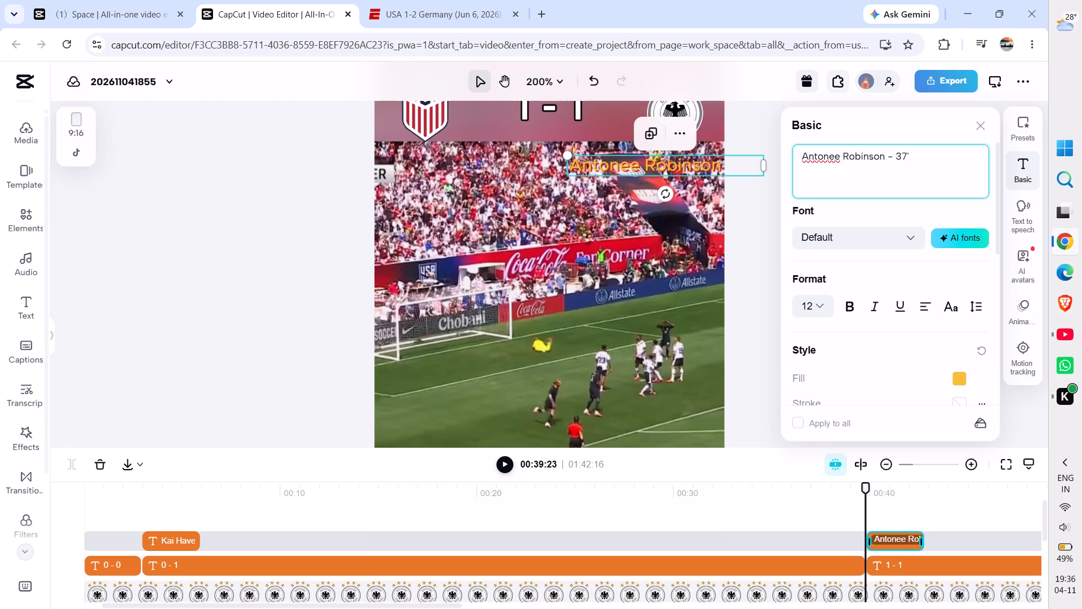
Shorten the pasted caption's text to "A. Robinson 37'", without the dash.
{"action": "left_click", "coordinate": [841, 162]}
{"action": "key", "text": "BackSpace"}
{"action": "key", "text": "BackSpace"}
{"action": "key", "text": "BackSpace"}
{"action": "key", "text": "BackSpace"}
{"action": "key", "text": "BackSpace"}
{"action": "key", "text": "BackSpace"}
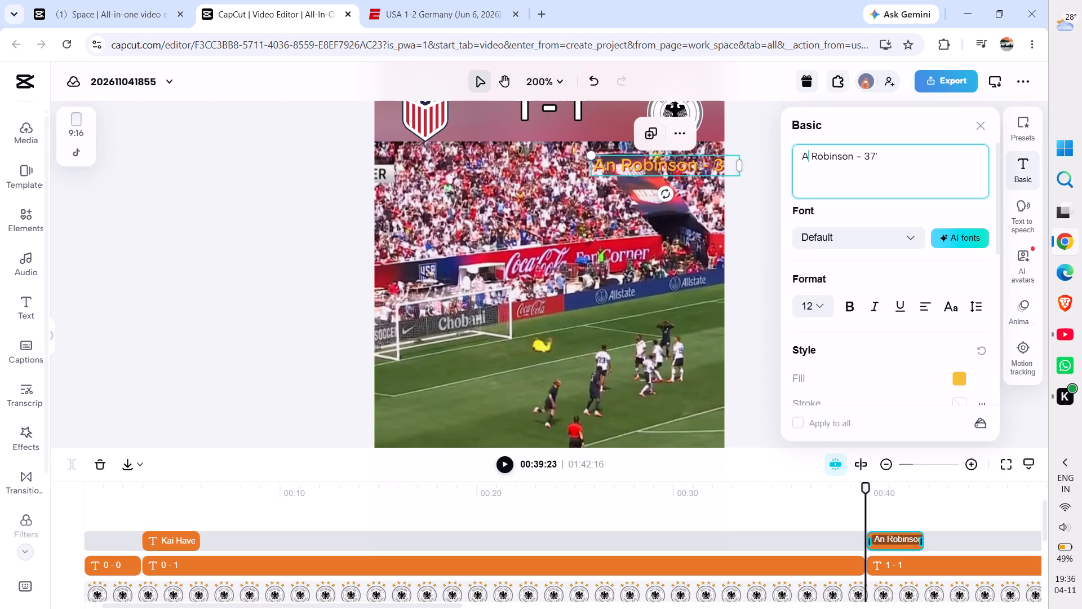
{"action": "key", "text": "period"}
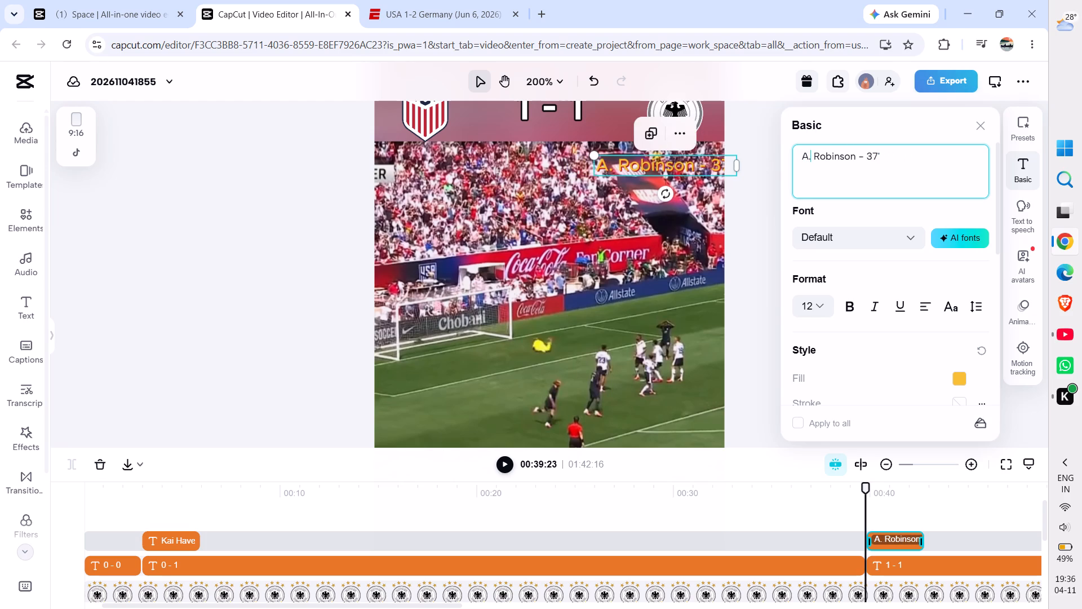
{"action": "left_click", "coordinate": [866, 160]}
{"action": "key", "text": "BackSpace"}
{"action": "key", "text": "BackSpace"}
Move the "A. Robinson 37'" caption just below the USA crest and play back the segment to check it.
{"action": "left_click_drag", "start_coordinate": [668, 167], "coordinate": [624, 164]}
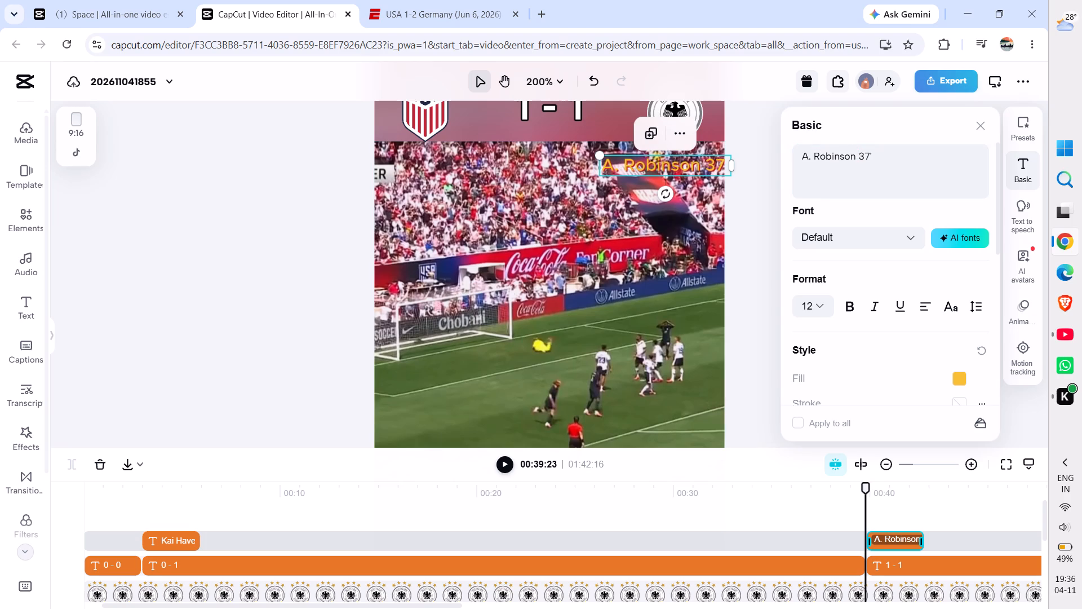
{"action": "left_click_drag", "start_coordinate": [624, 164], "coordinate": [449, 156]}
{"action": "left_click", "coordinate": [255, 208]}
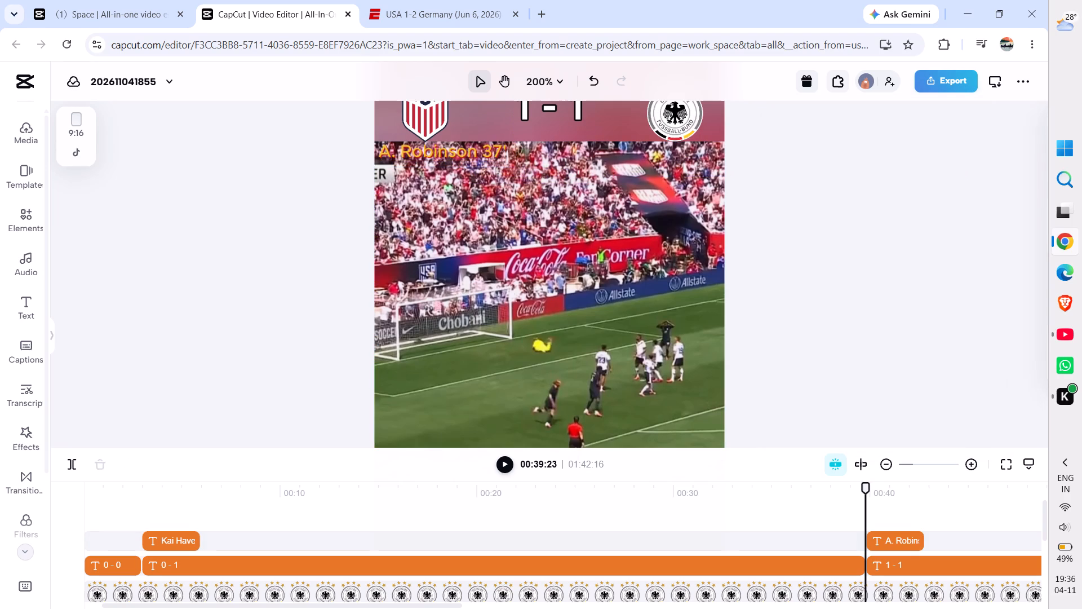
{"action": "key", "text": "space"}
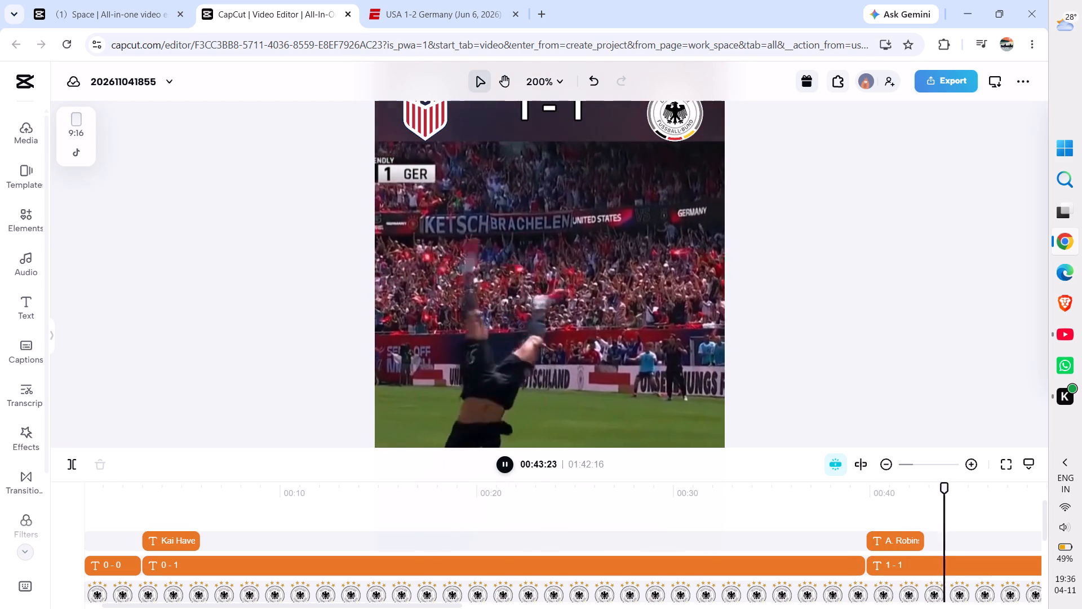
{"action": "key", "text": "space"}
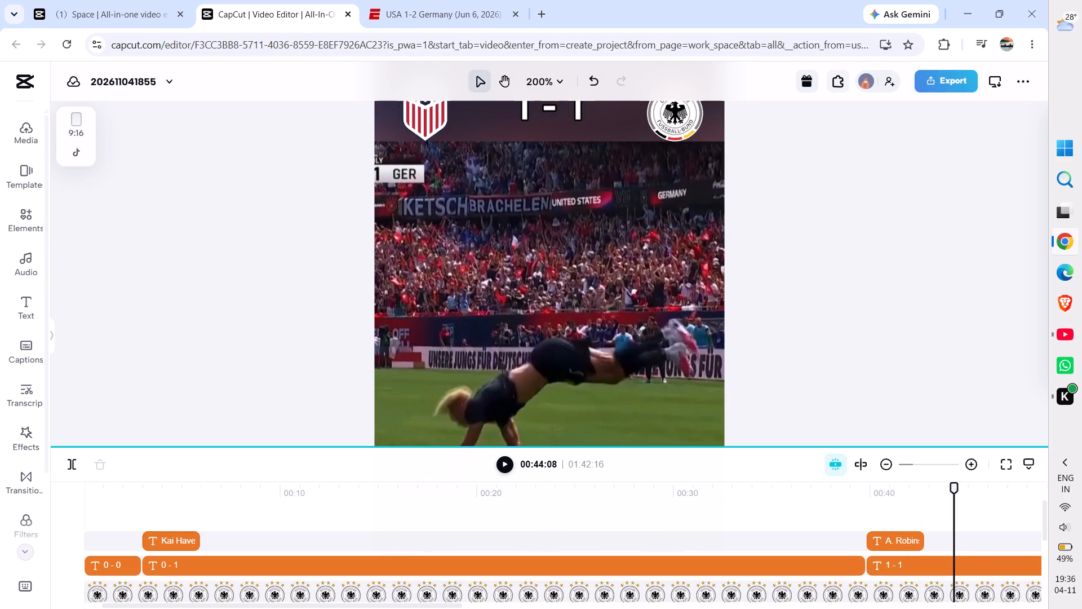
Apply the white text preset with black outline to the "Kai Havertz 2'" and "A. Robinson 37'" captions, and preview the latter.
{"action": "left_click", "coordinate": [183, 539]}
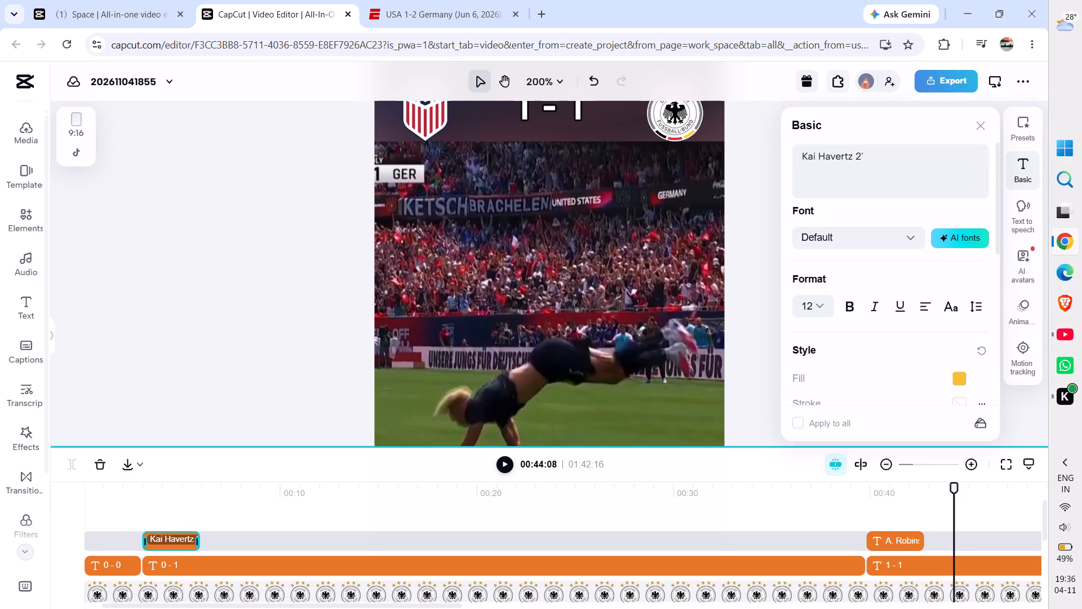
{"action": "left_click", "coordinate": [1019, 129]}
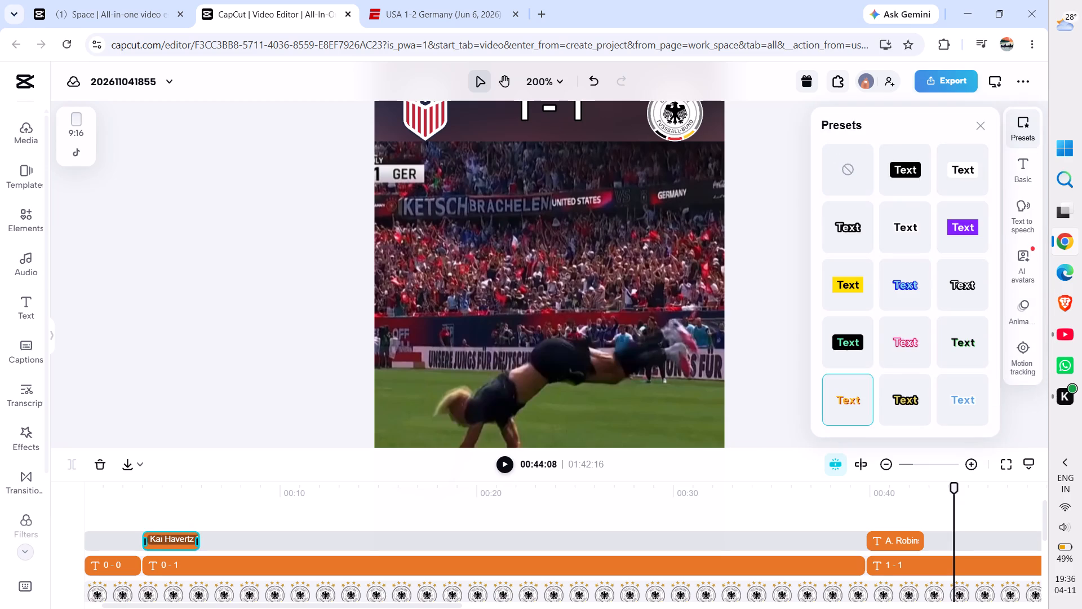
{"action": "left_click", "coordinate": [850, 223]}
{"action": "left_click", "coordinate": [901, 539]}
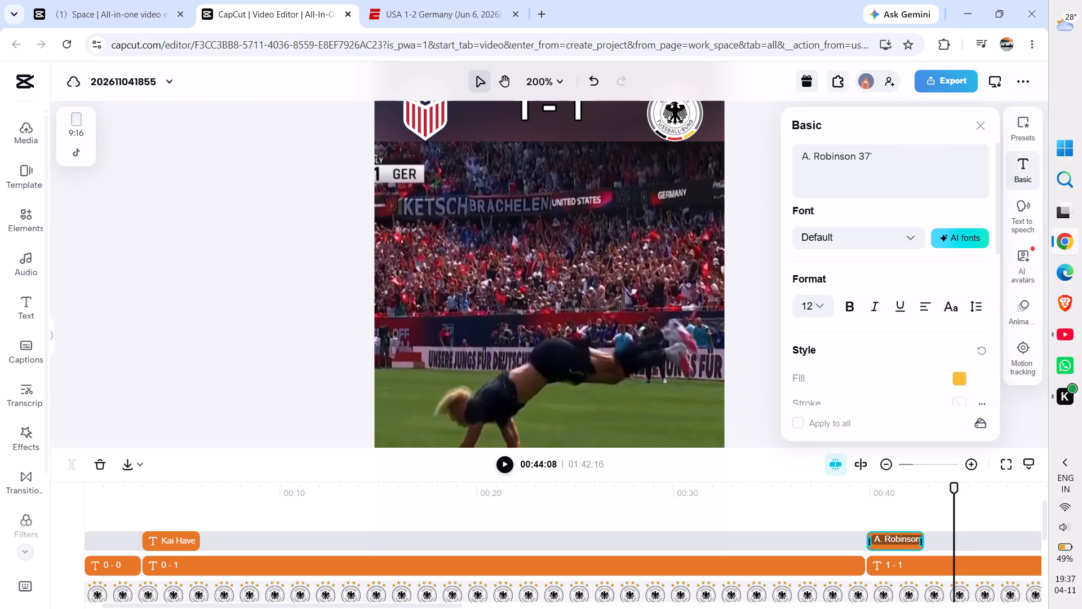
{"action": "left_click", "coordinate": [1023, 132]}
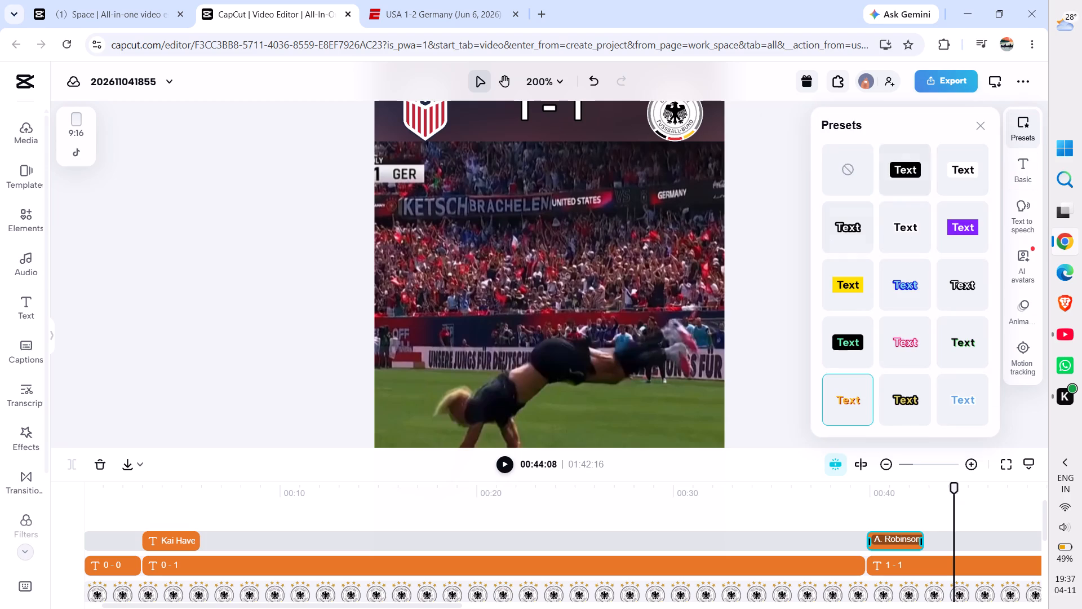
{"action": "left_click", "coordinate": [840, 218]}
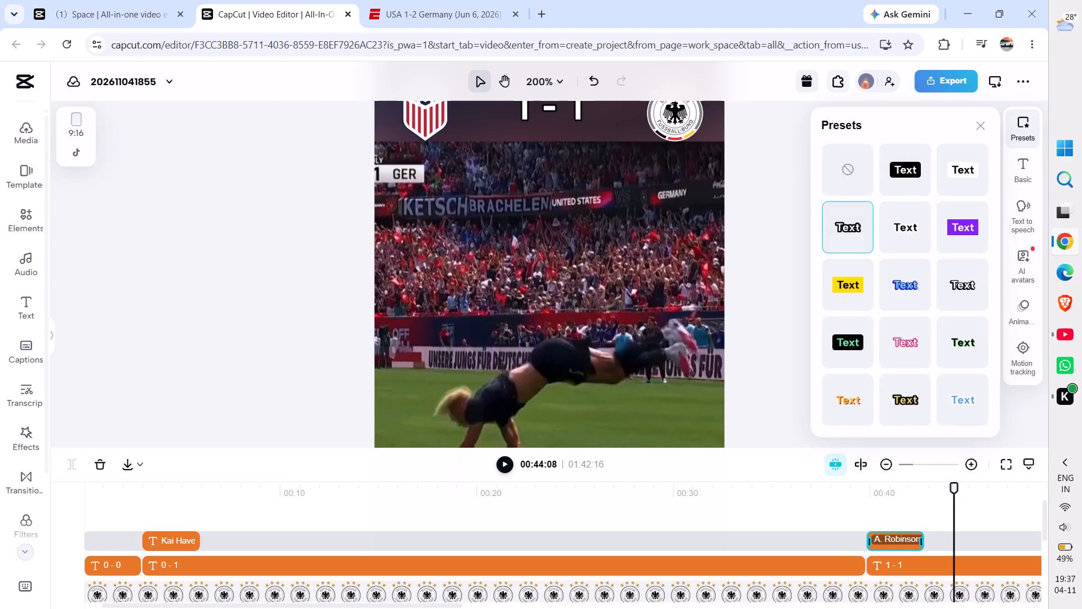
{"action": "left_click_drag", "start_coordinate": [956, 488], "coordinate": [914, 494]}
{"action": "left_click", "coordinate": [270, 356]}
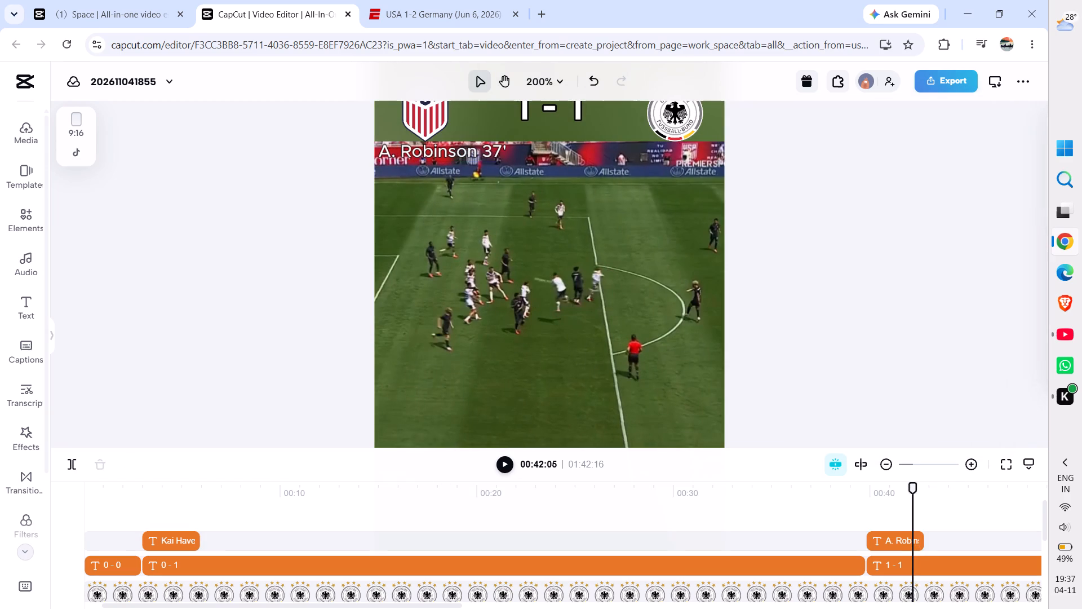
{"action": "key", "text": "space"}
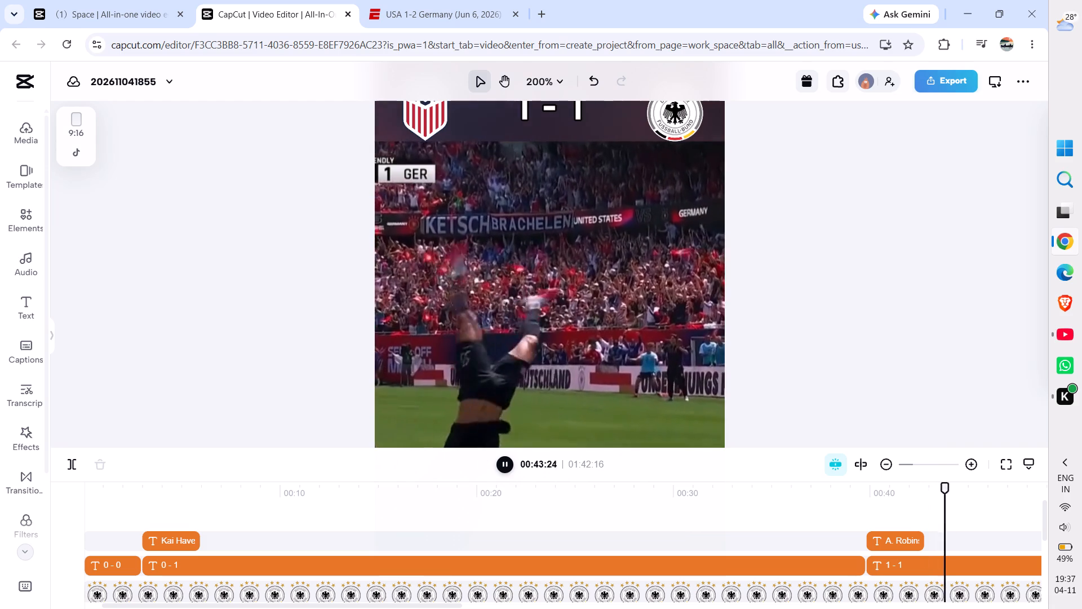
{"action": "key", "text": "space"}
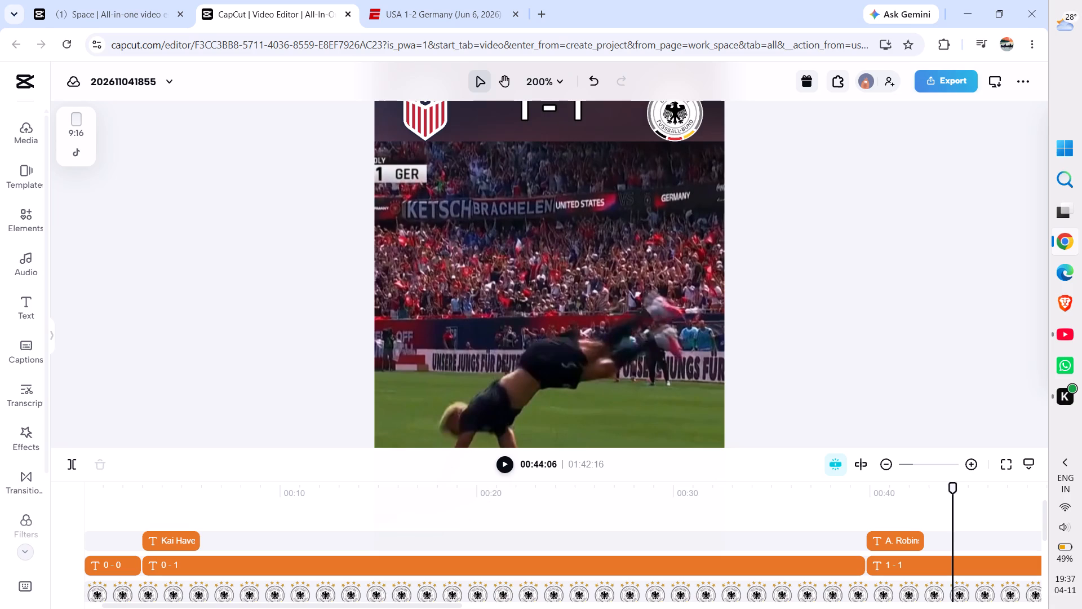
Paste the copied "Kai Havertz 2'" caption clip at 01:39:08, where the "1 - 2" score segment starts.
{"action": "scroll", "coordinate": [584, 519], "scroll_direction": "left", "scroll_amount": 2}
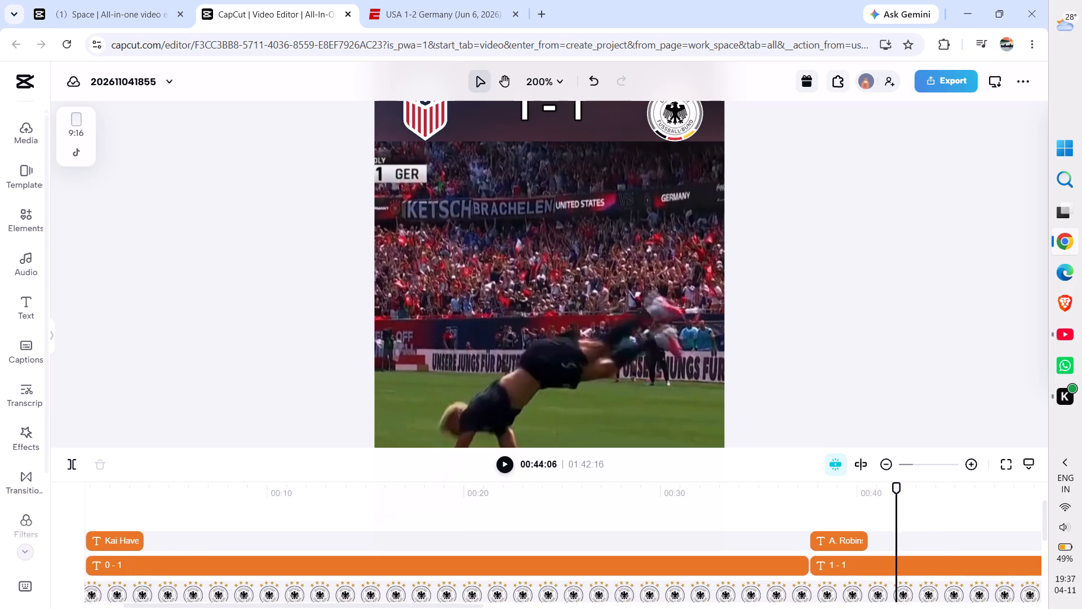
{"action": "scroll", "coordinate": [584, 519], "scroll_direction": "left", "scroll_amount": 6}
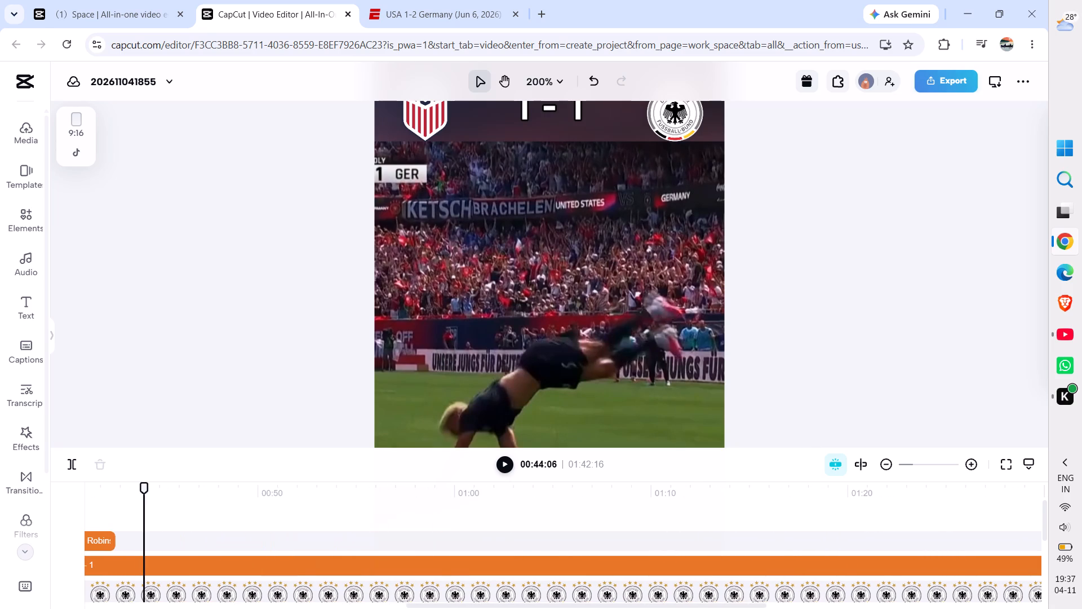
{"action": "scroll", "coordinate": [584, 519], "scroll_direction": "left", "scroll_amount": 4}
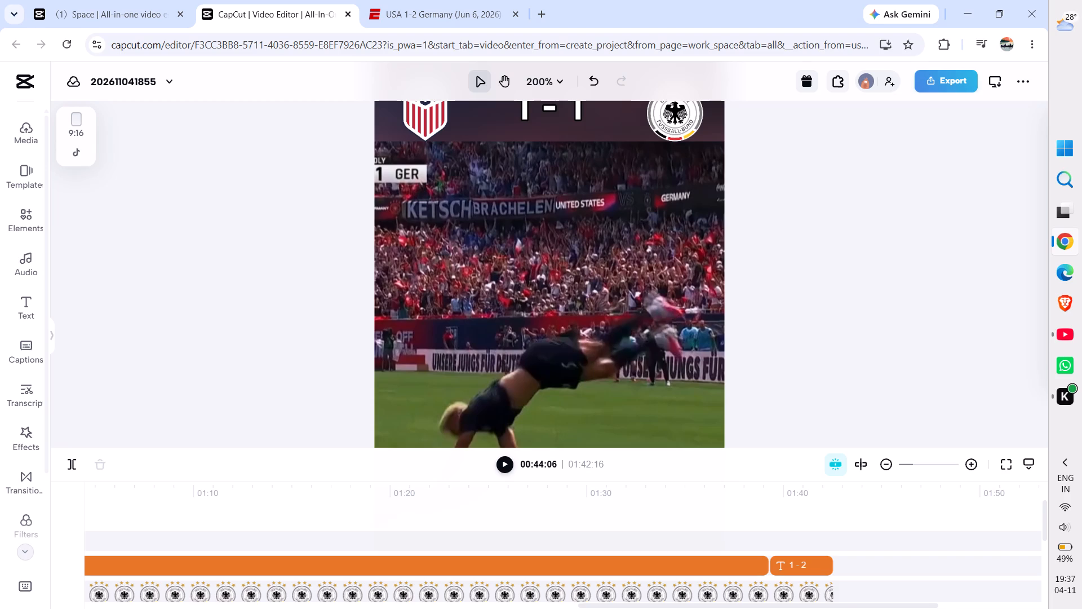
{"action": "left_click", "coordinate": [762, 524]}
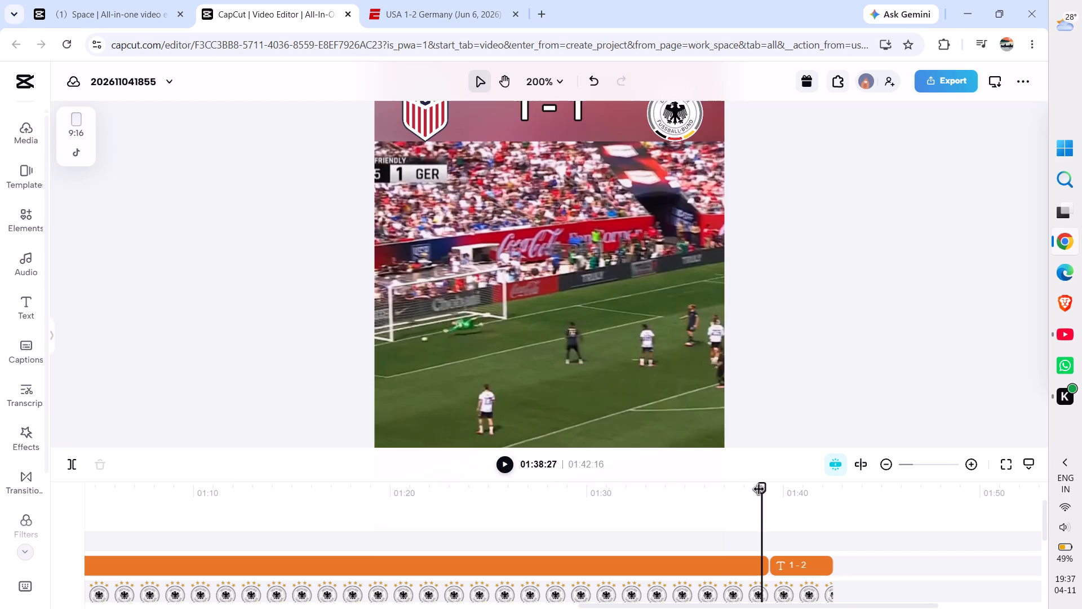
{"action": "left_click_drag", "start_coordinate": [759, 491], "coordinate": [768, 491]}
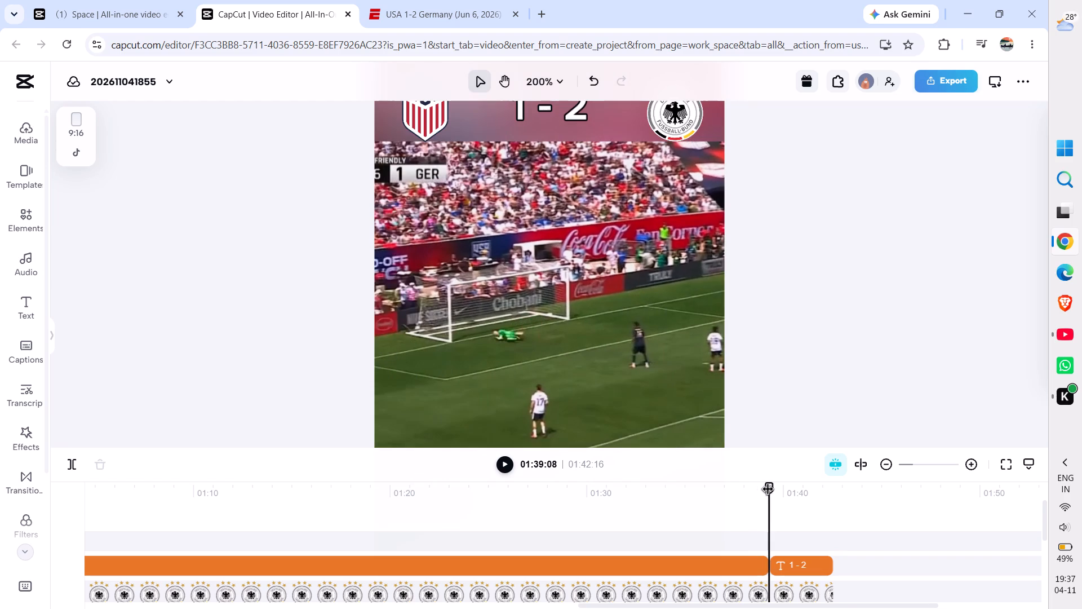
{"action": "key", "text": "ctrl+v"}
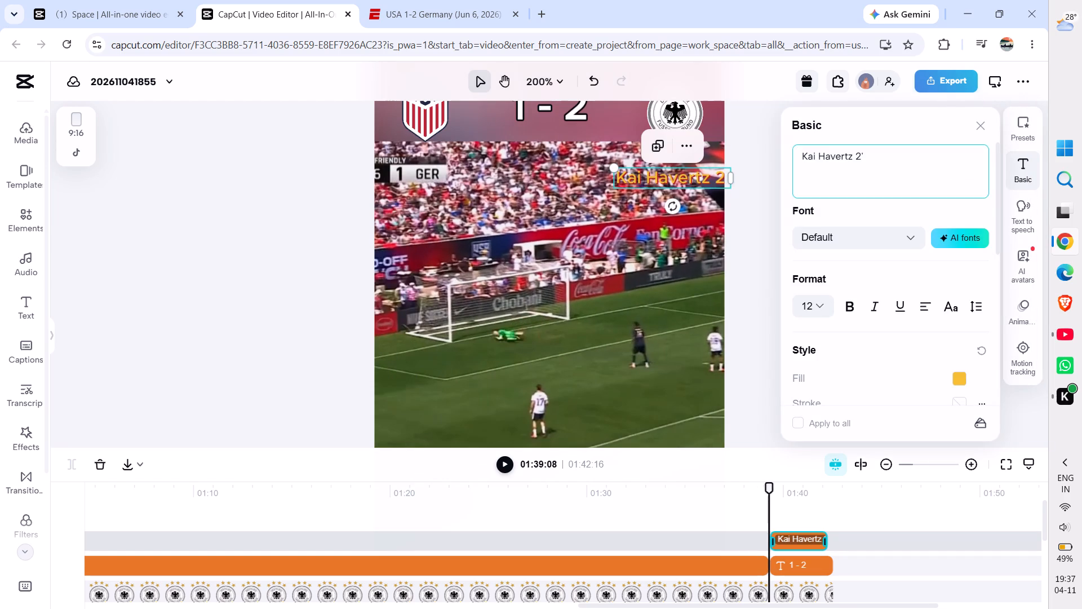
Apply the white text preset with black outline to the caption pasted at 01:39:08.
{"action": "left_click", "coordinate": [1021, 133]}
{"action": "left_click", "coordinate": [852, 226]}
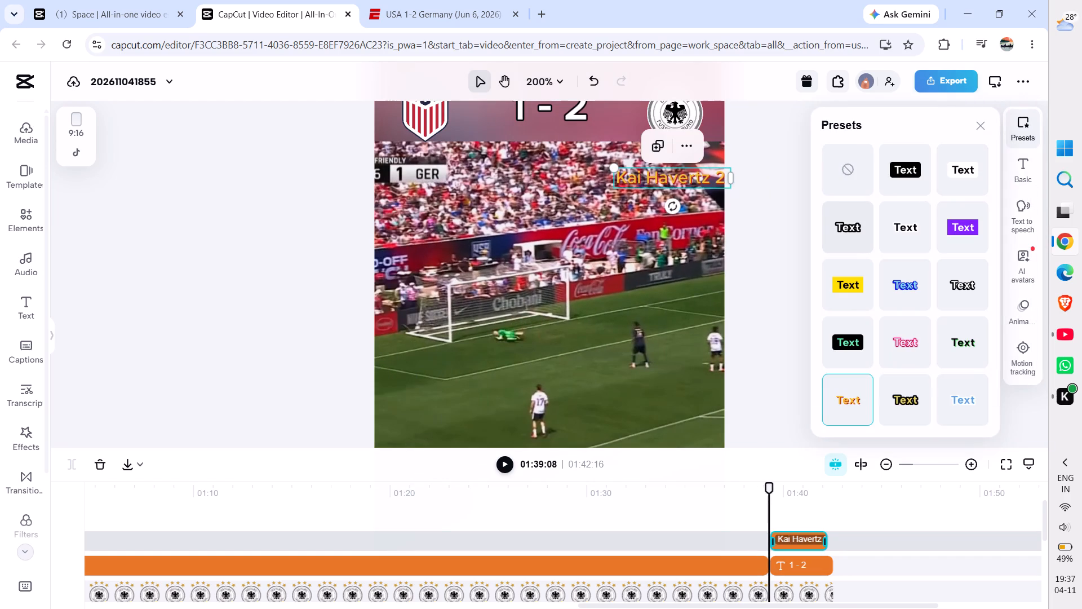
Copy the goalscorer entry "Leroy Sané - 57'" from the ESPN match page and return to the pasted caption's text settings in CapCut.
{"action": "left_click", "coordinate": [1026, 164]}
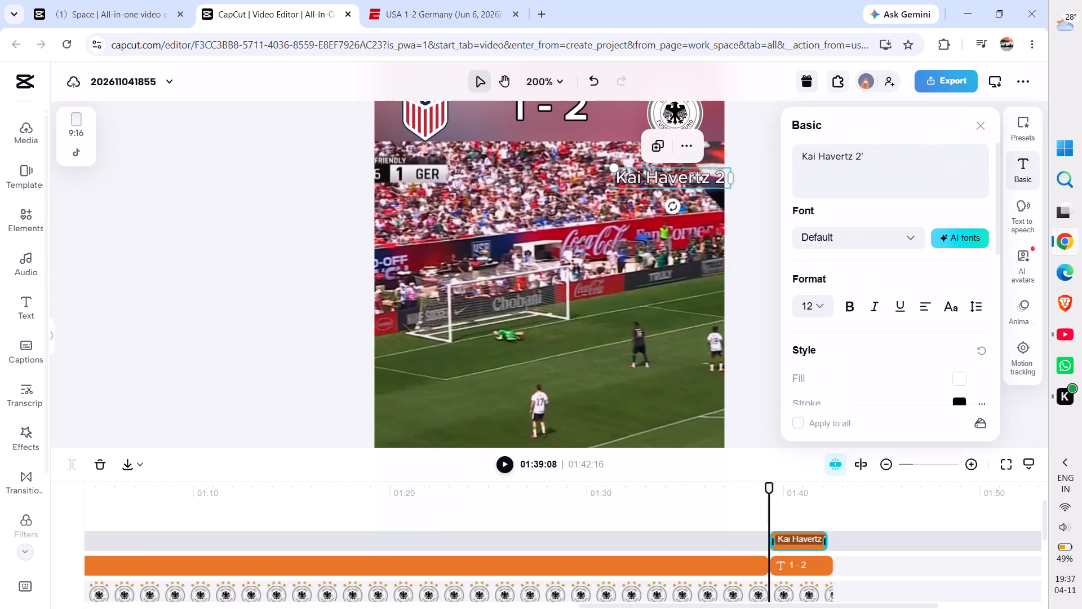
{"action": "left_click", "coordinate": [451, 7]}
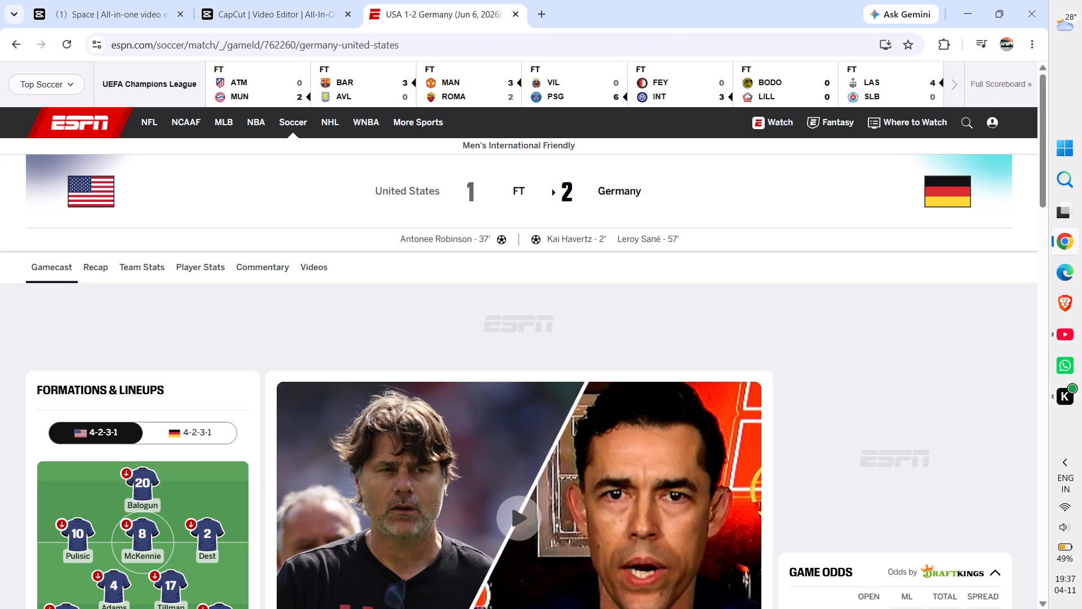
{"action": "left_click_drag", "start_coordinate": [616, 238], "coordinate": [691, 241]}
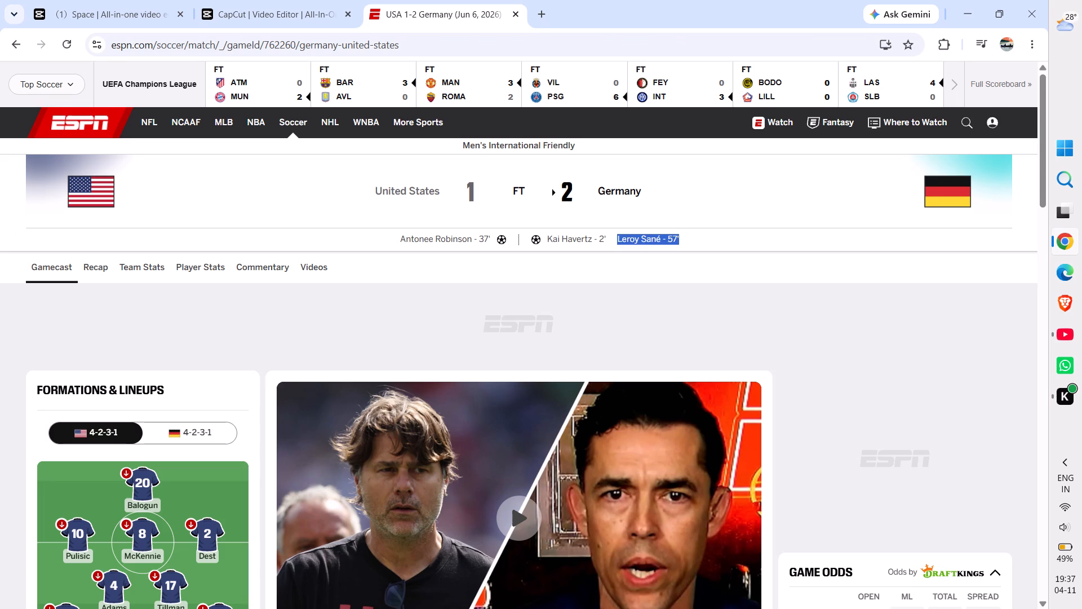
{"action": "key", "text": "ctrl+c"}
{"action": "left_click", "coordinate": [216, 0]}
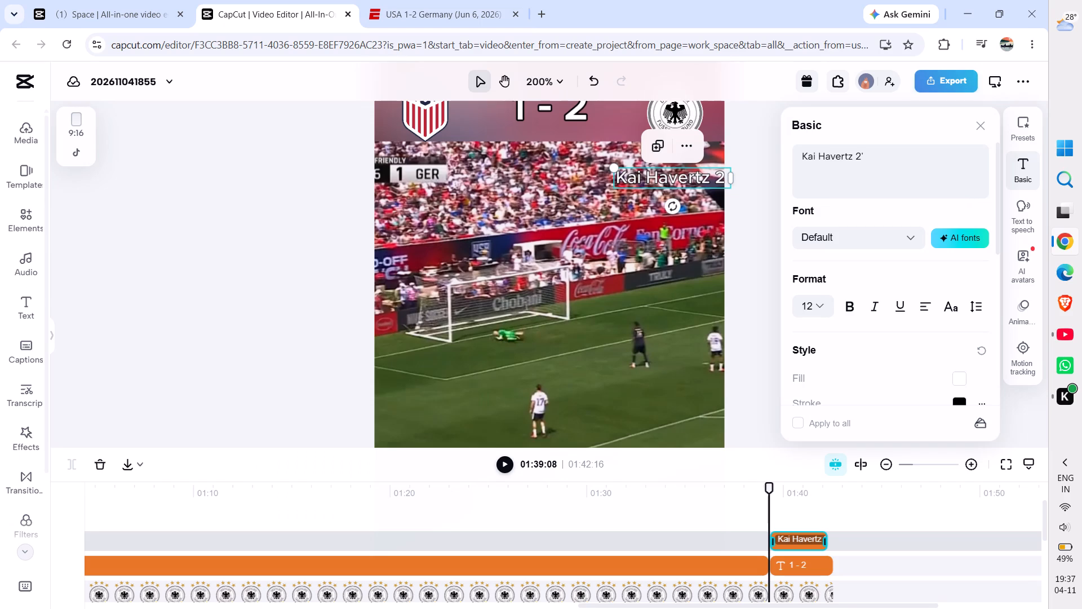
Replace the pasted caption's text with the copied goalscorer entry, without the dash, so it reads "Leroy Sané 57'".
{"action": "left_click", "coordinate": [880, 166]}
{"action": "key", "text": "BackSpace"}
{"action": "key", "text": "BackSpace"}
{"action": "key", "text": "BackSpace"}
{"action": "key", "text": "BackSpace"}
{"action": "key", "text": "BackSpace"}
{"action": "key", "text": "BackSpace"}
{"action": "key", "text": "BackSpace"}
{"action": "key", "text": "BackSpace"}
{"action": "key", "text": "BackSpace"}
{"action": "key", "text": "BackSpace"}
{"action": "key", "text": "BackSpace"}
{"action": "key", "text": "BackSpace"}
{"action": "key", "text": "BackSpace"}
{"action": "key", "text": "BackSpace"}
{"action": "key", "text": "BackSpace"}
{"action": "key", "text": "BackSpace"}
{"action": "key", "text": "BackSpace"}
{"action": "key", "text": "BackSpace"}
{"action": "key", "text": "BackSpace"}
{"action": "key", "text": "BackSpace"}
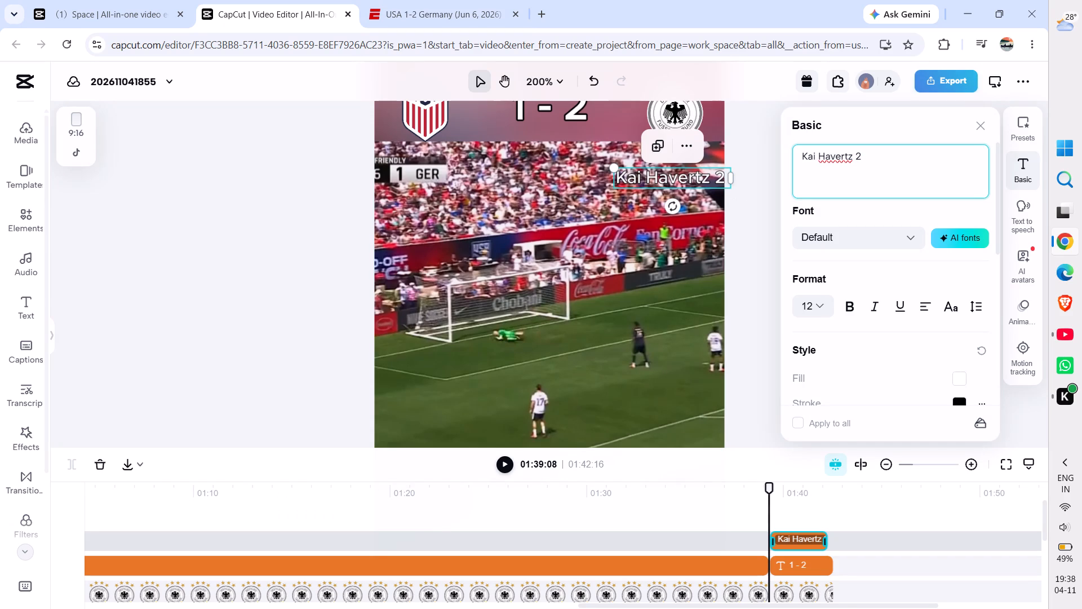
{"action": "key", "text": "ctrl+v"}
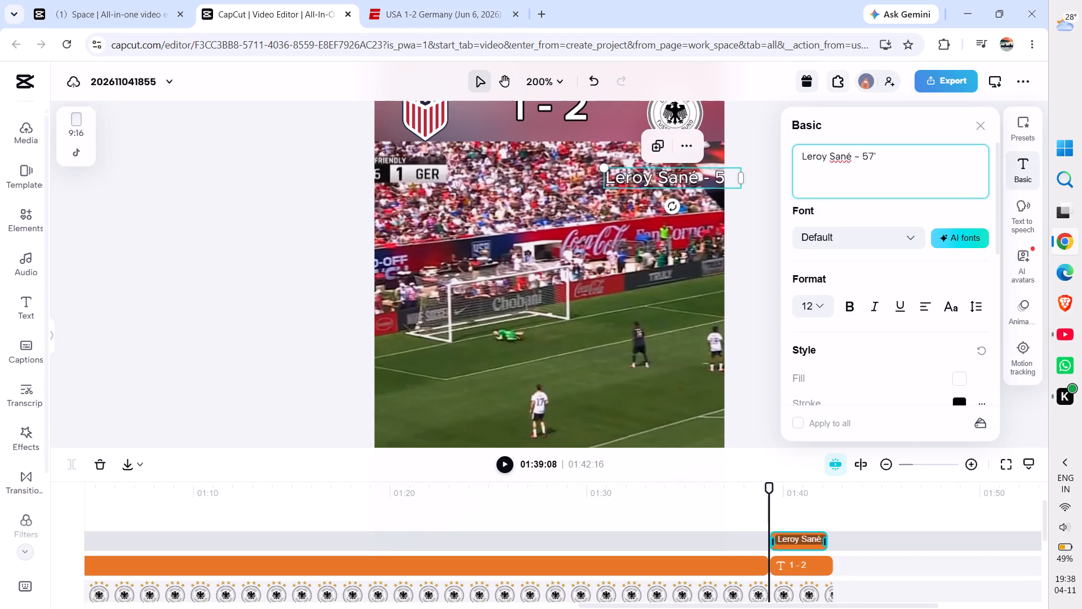
{"action": "left_click", "coordinate": [864, 164]}
{"action": "key", "text": "BackSpace"}
{"action": "key", "text": "BackSpace"}
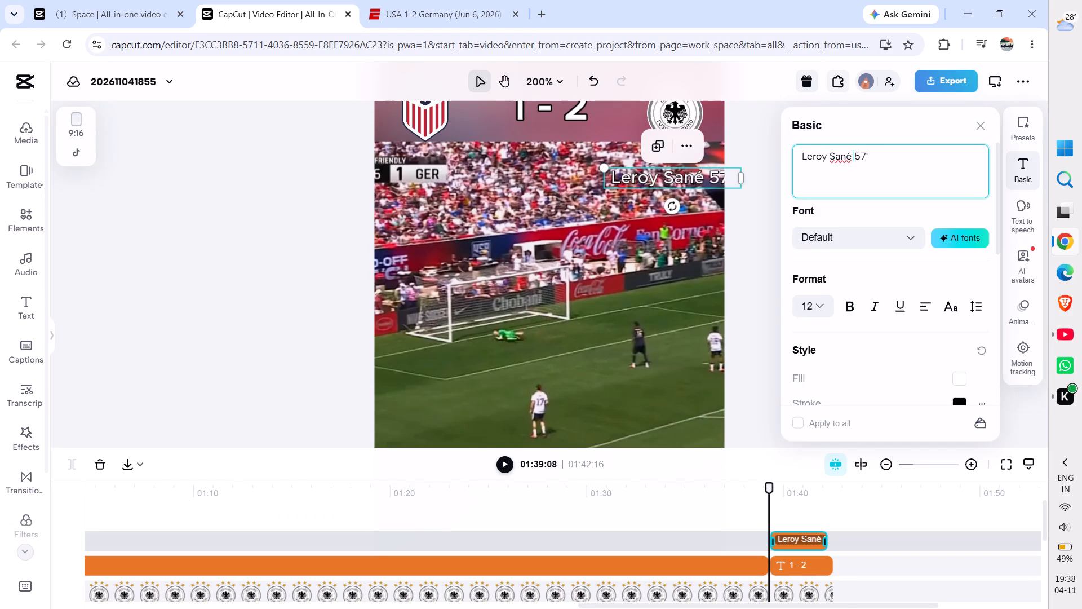
Reposition the "Leroy Sané 57'" caption directly below the Germany crest, fully inside the frame.
{"action": "left_click_drag", "start_coordinate": [669, 176], "coordinate": [654, 153]}
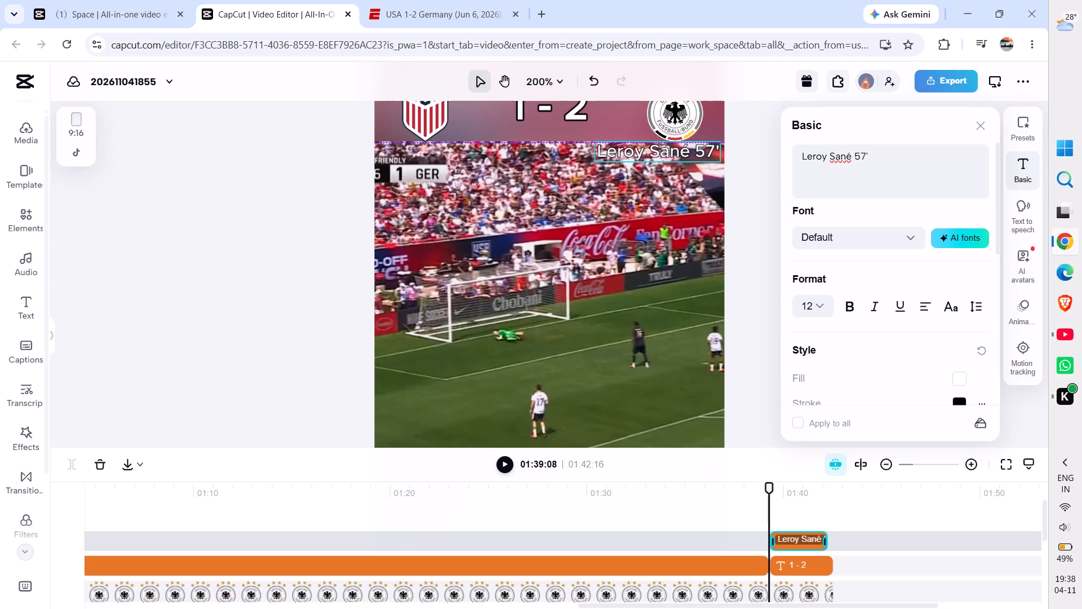
{"action": "left_click_drag", "start_coordinate": [654, 153], "coordinate": [654, 154]}
{"action": "left_click", "coordinate": [653, 154]}
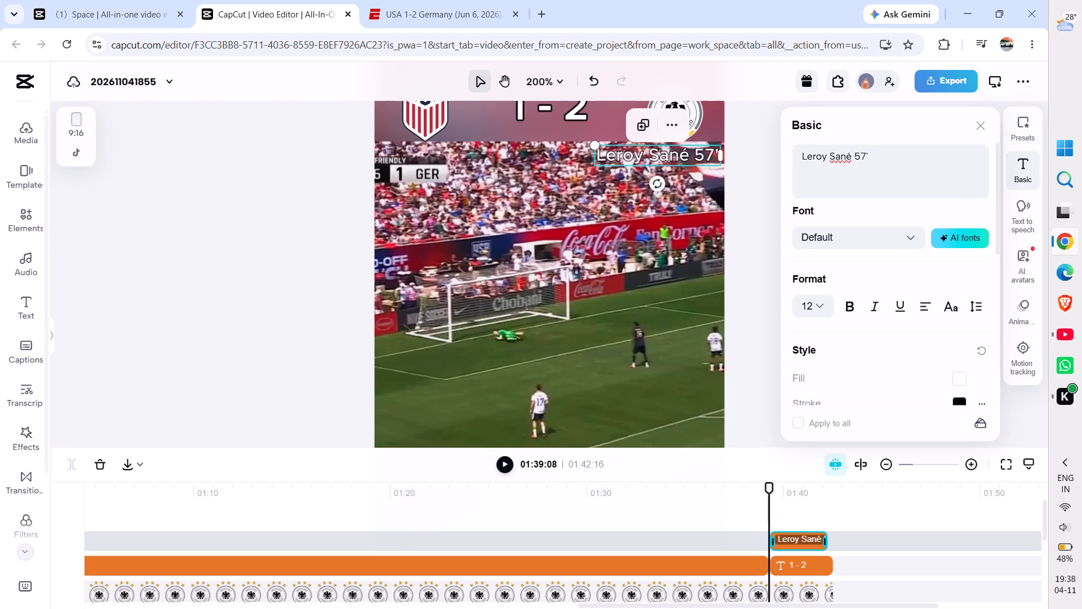
{"action": "left_click", "coordinate": [268, 190]}
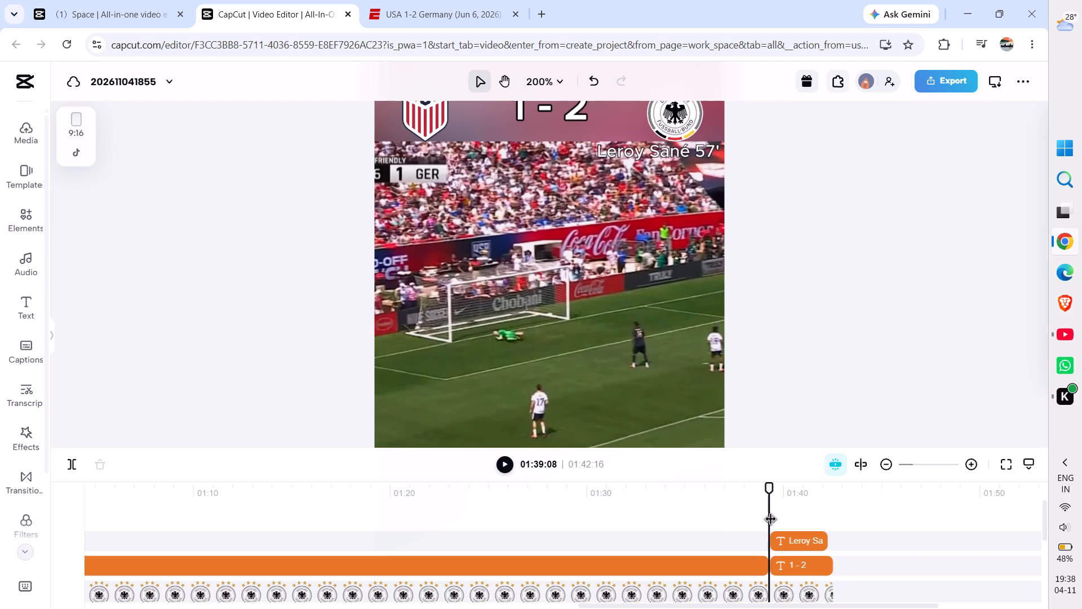
Extend the "Leroy Sané 57'" caption clip to the end of the "1 - 2" score segment.
{"action": "left_click", "coordinate": [792, 545]}
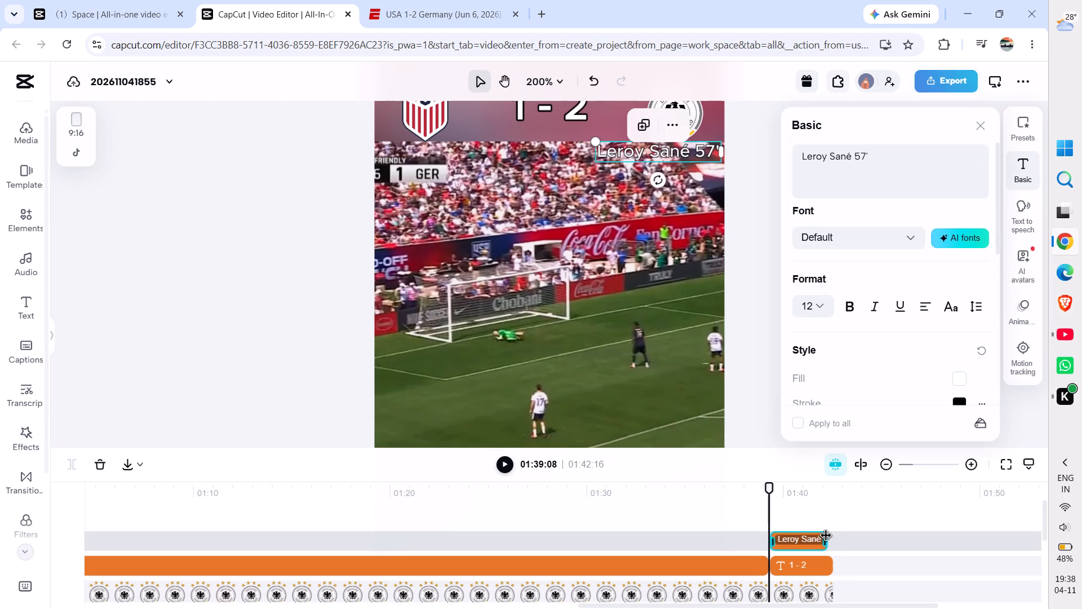
{"action": "left_click_drag", "start_coordinate": [826, 537], "coordinate": [832, 537]}
{"action": "left_click", "coordinate": [661, 513]}
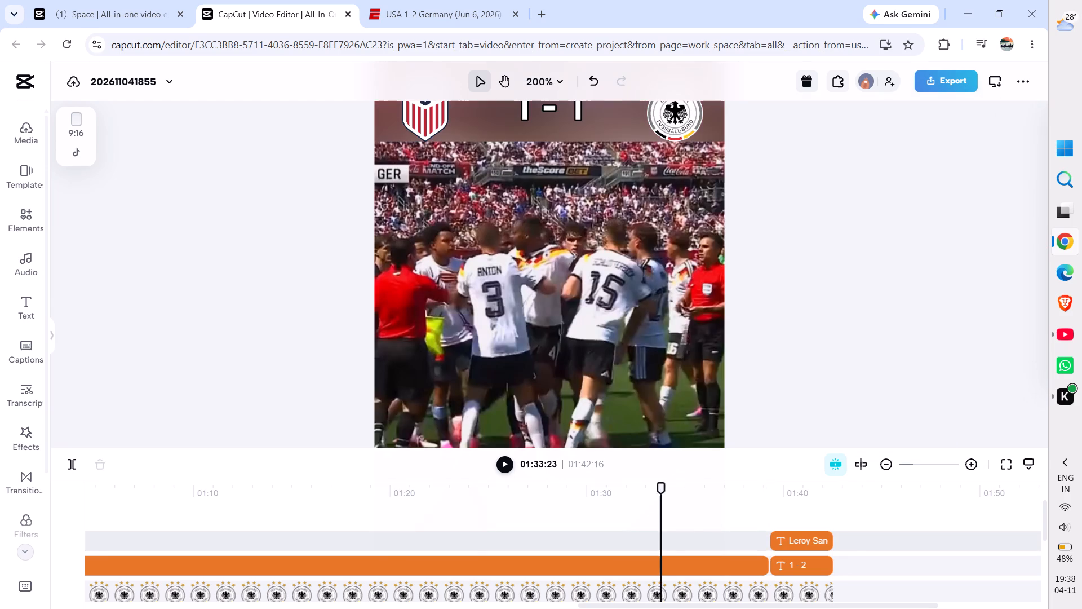
Find where the celebration after the USA goal ends and extend the "A. Robinson 37'" caption clip to 00:46:22.
{"action": "scroll", "coordinate": [406, 542], "scroll_direction": "right", "scroll_amount": 1}
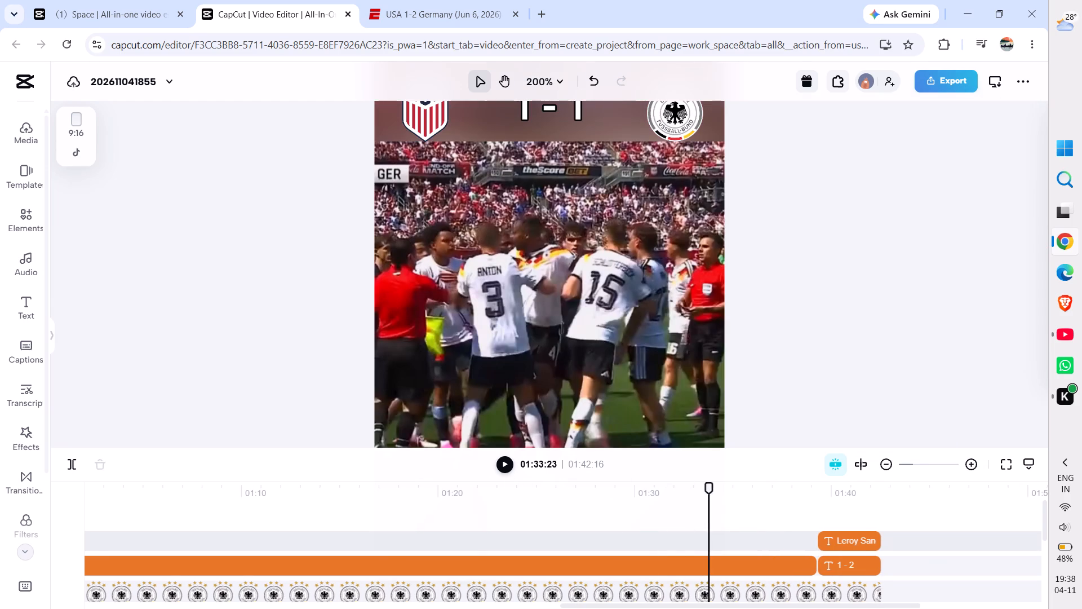
{"action": "key", "text": "ctrl+minus"}
{"action": "key", "text": "ctrl+minus"}
{"action": "key", "text": "ctrl+minus"}
{"action": "key", "text": "ctrl+minus"}
{"action": "key", "text": "ctrl+minus"}
{"action": "key", "text": "ctrl+minus"}
{"action": "scroll", "coordinate": [406, 542], "scroll_direction": "right", "scroll_amount": 1}
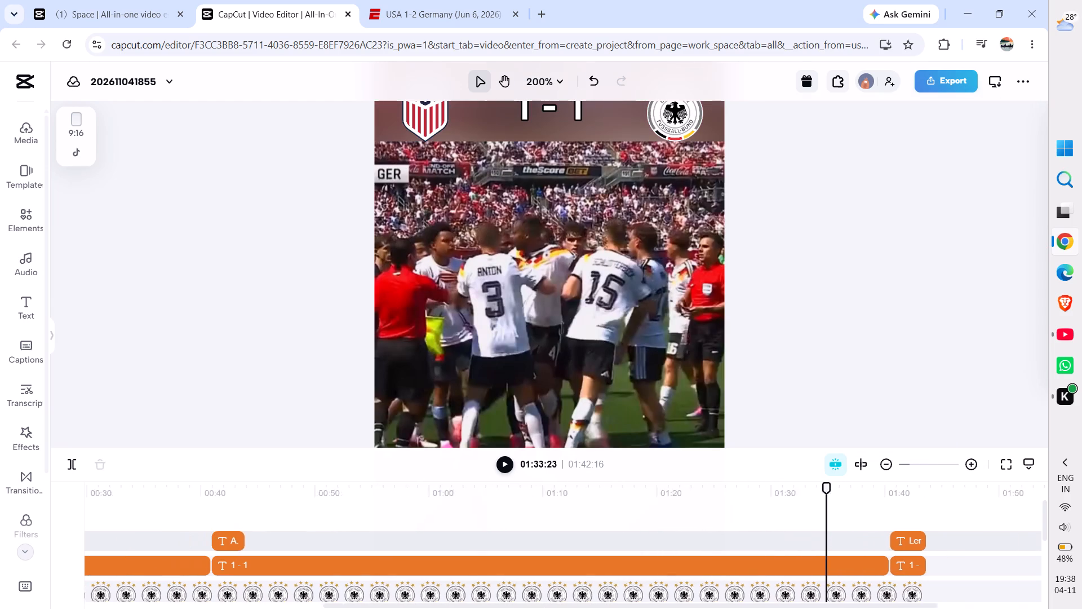
{"action": "scroll", "coordinate": [406, 542], "scroll_direction": "right", "scroll_amount": 1}
{"action": "left_click", "coordinate": [243, 520]}
{"action": "key", "text": "space"}
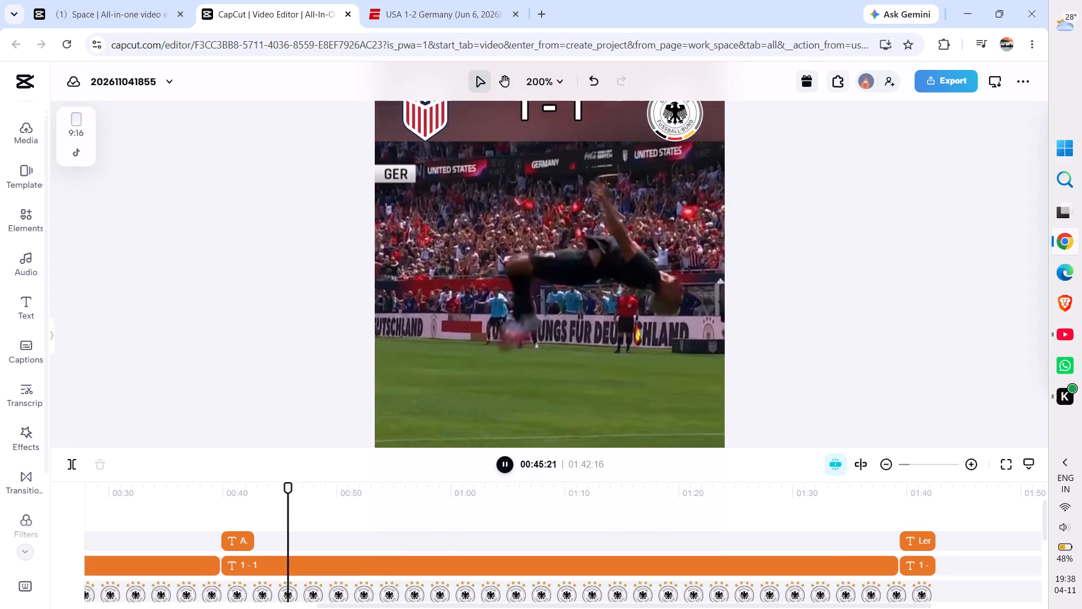
{"action": "key", "text": "space"}
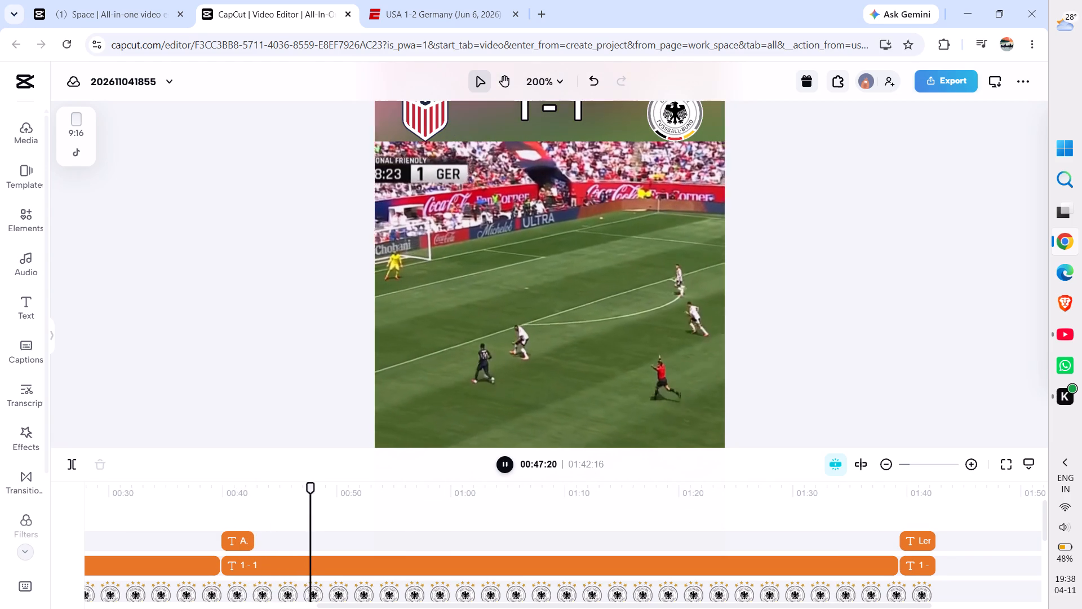
{"action": "key", "text": "ctrl+equal"}
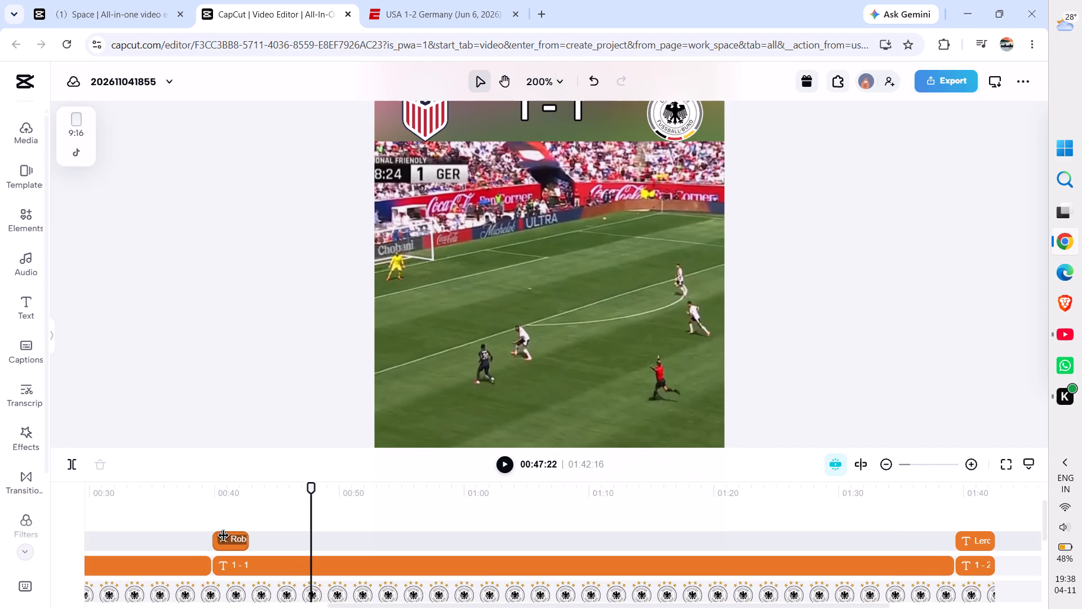
{"action": "key", "text": "ctrl+equal"}
{"action": "key", "text": "ctrl+equal"}
{"action": "key", "text": "ctrl+equal"}
{"action": "key", "text": "ctrl+equal"}
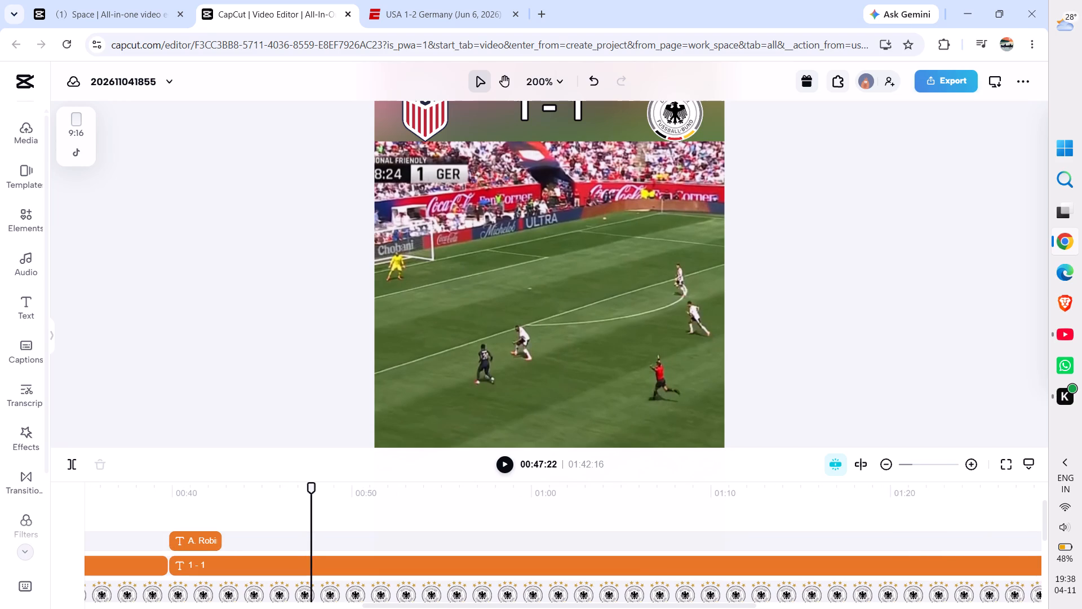
{"action": "left_click_drag", "start_coordinate": [314, 486], "coordinate": [307, 486]}
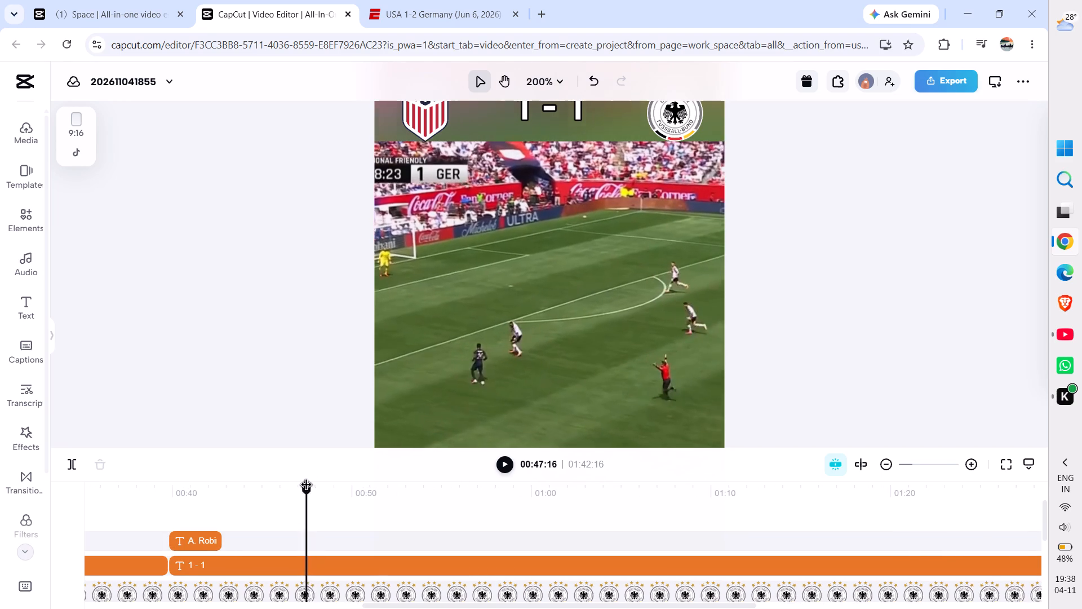
{"action": "left_click_drag", "start_coordinate": [307, 486], "coordinate": [299, 486]}
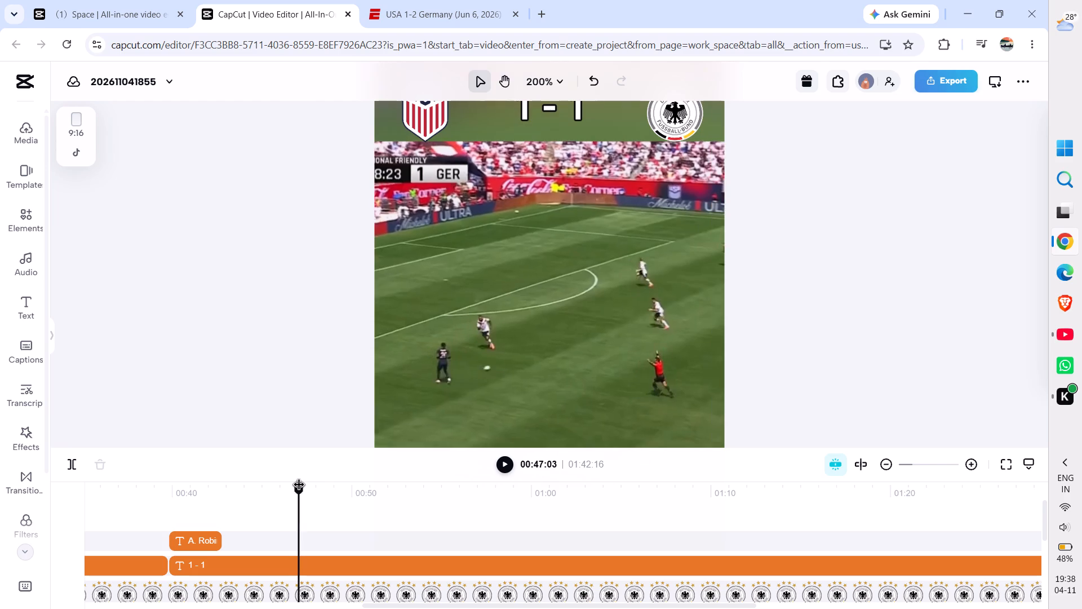
{"action": "left_click_drag", "start_coordinate": [299, 486], "coordinate": [296, 486]}
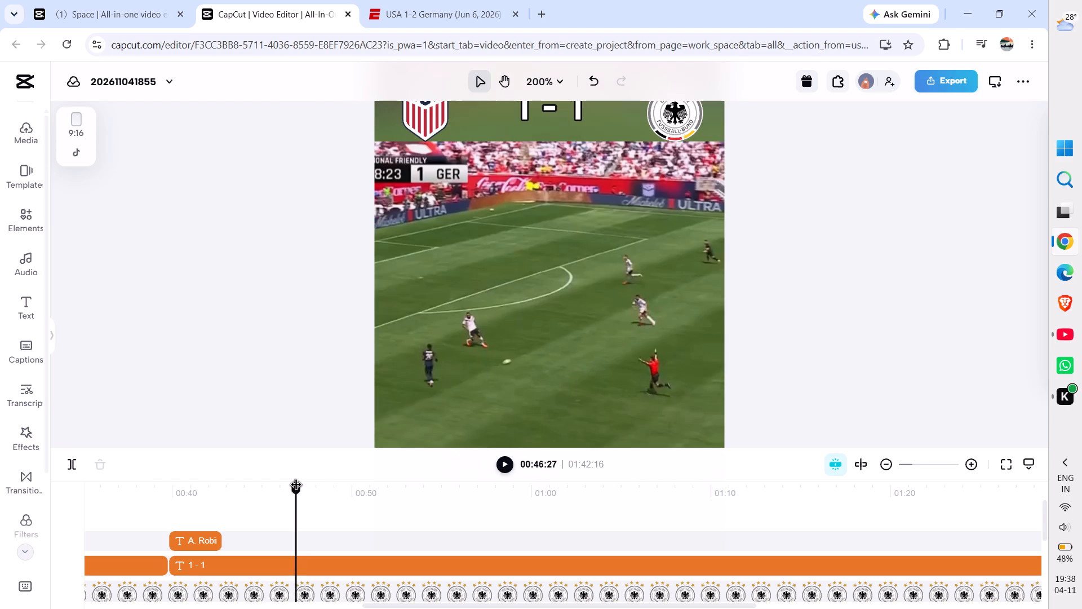
{"action": "left_click_drag", "start_coordinate": [296, 486], "coordinate": [294, 487]}
{"action": "left_click", "coordinate": [199, 539]}
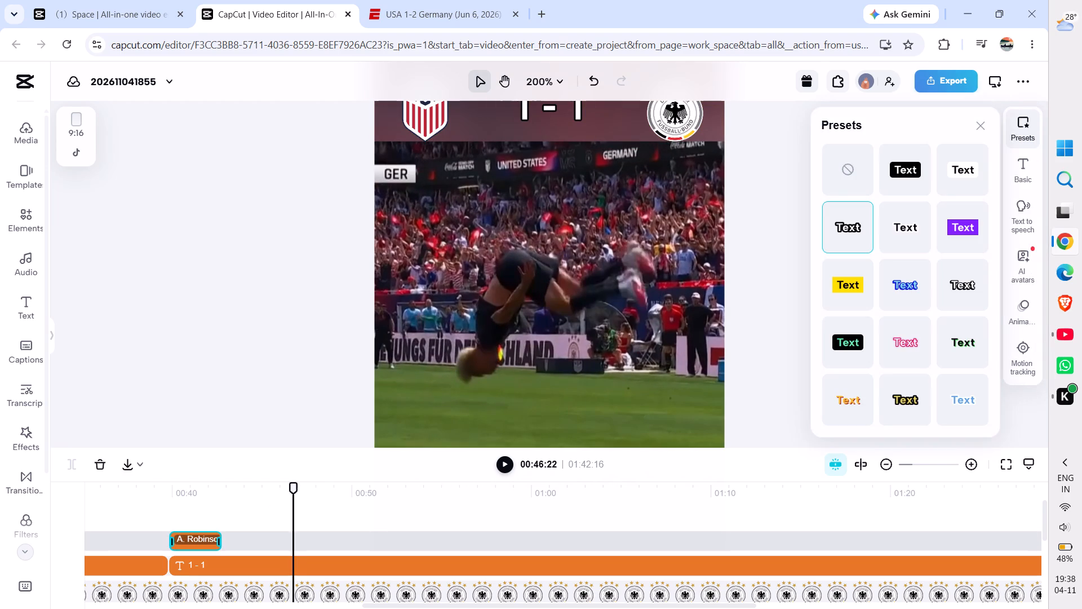
{"action": "left_click_drag", "start_coordinate": [220, 545], "coordinate": [281, 551]}
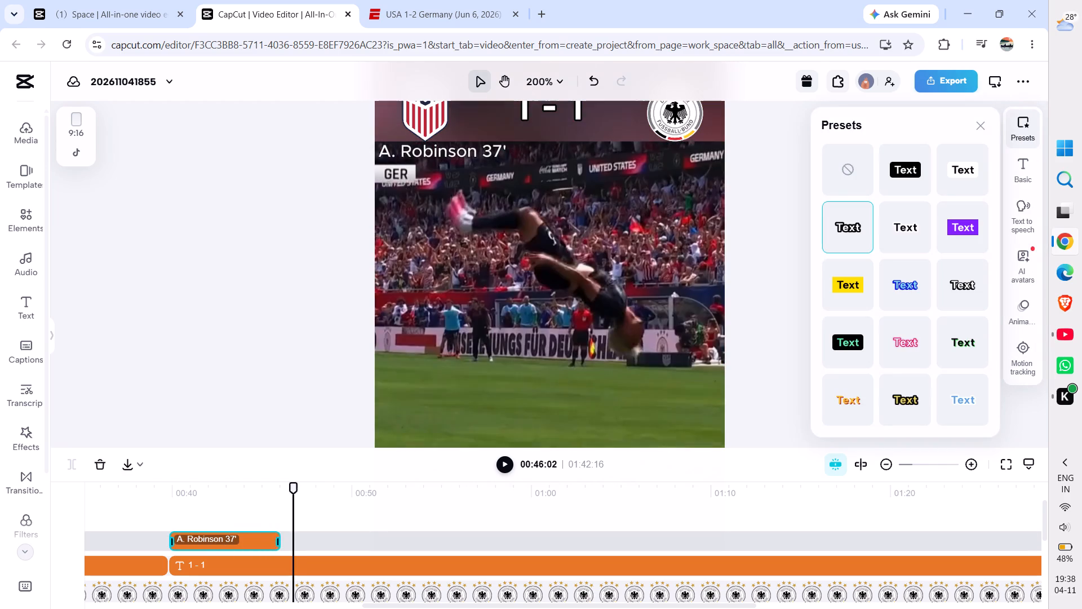
{"action": "left_click_drag", "start_coordinate": [281, 551], "coordinate": [291, 552]}
Find where the scenes after the first Germany goal end and extend the "Kai Havertz 2'" caption clip to 00:10:10.
{"action": "scroll", "coordinate": [228, 488], "scroll_direction": "right", "scroll_amount": 1}
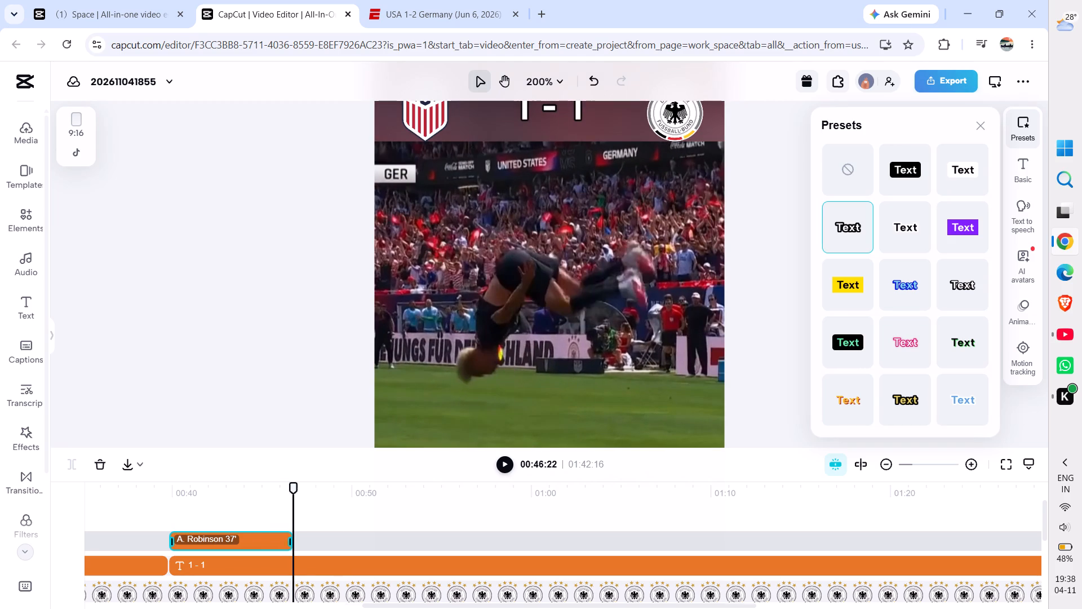
{"action": "scroll", "coordinate": [228, 488], "scroll_direction": "right", "scroll_amount": 7}
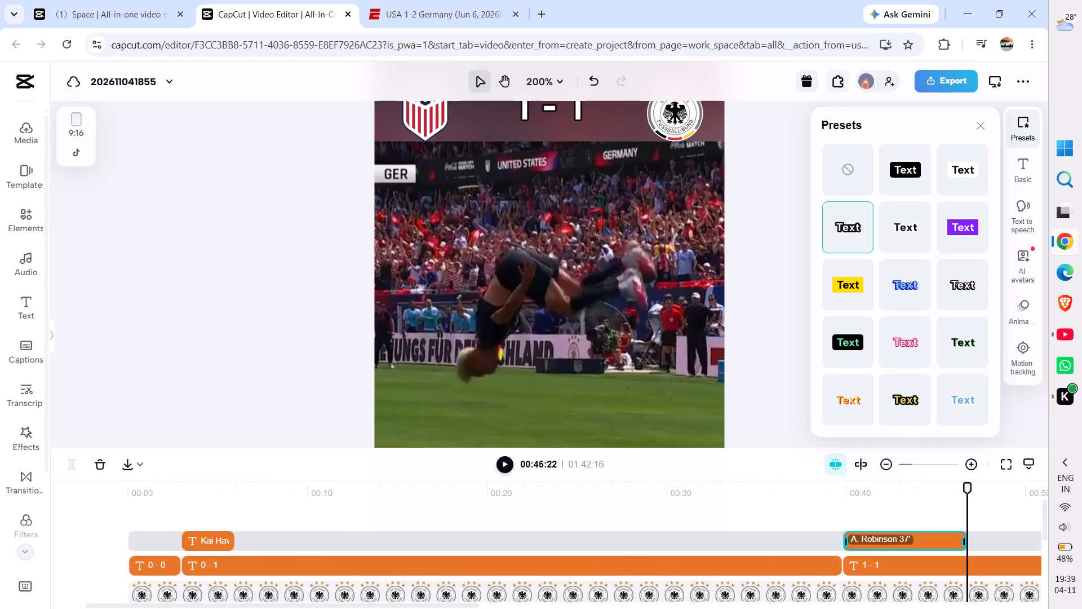
{"action": "left_click", "coordinate": [218, 506]}
{"action": "left_click", "coordinate": [224, 542]}
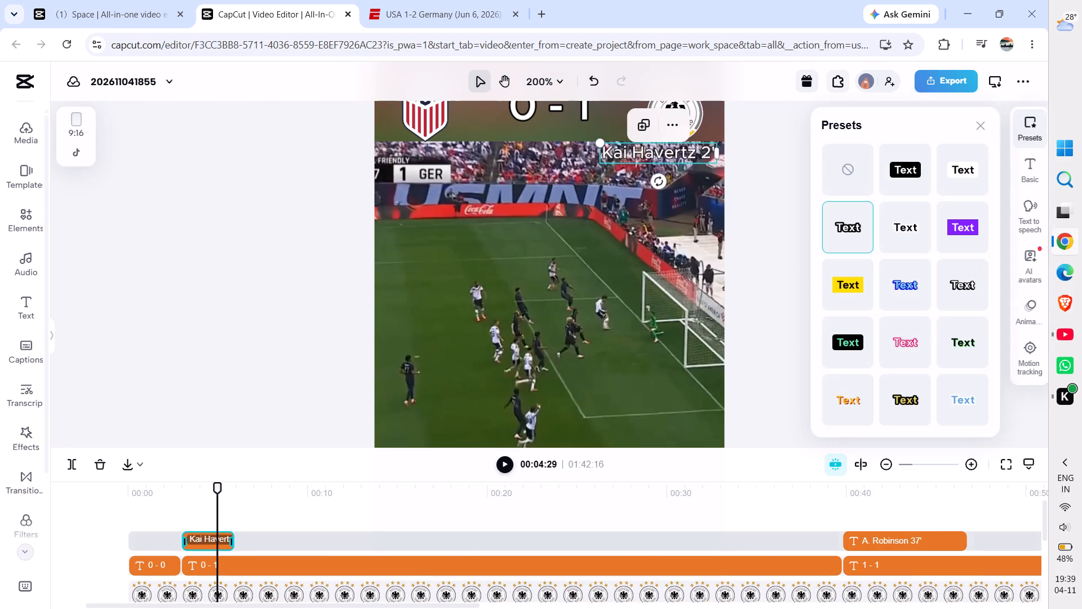
{"action": "left_click_drag", "start_coordinate": [216, 488], "coordinate": [232, 489]}
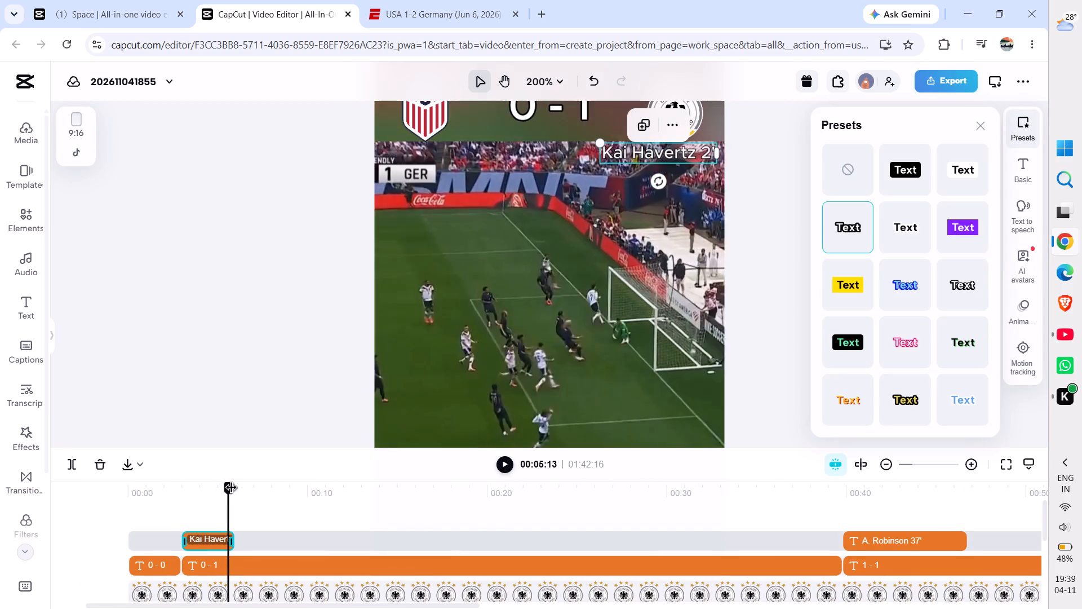
{"action": "left_click_drag", "start_coordinate": [232, 489], "coordinate": [273, 492]}
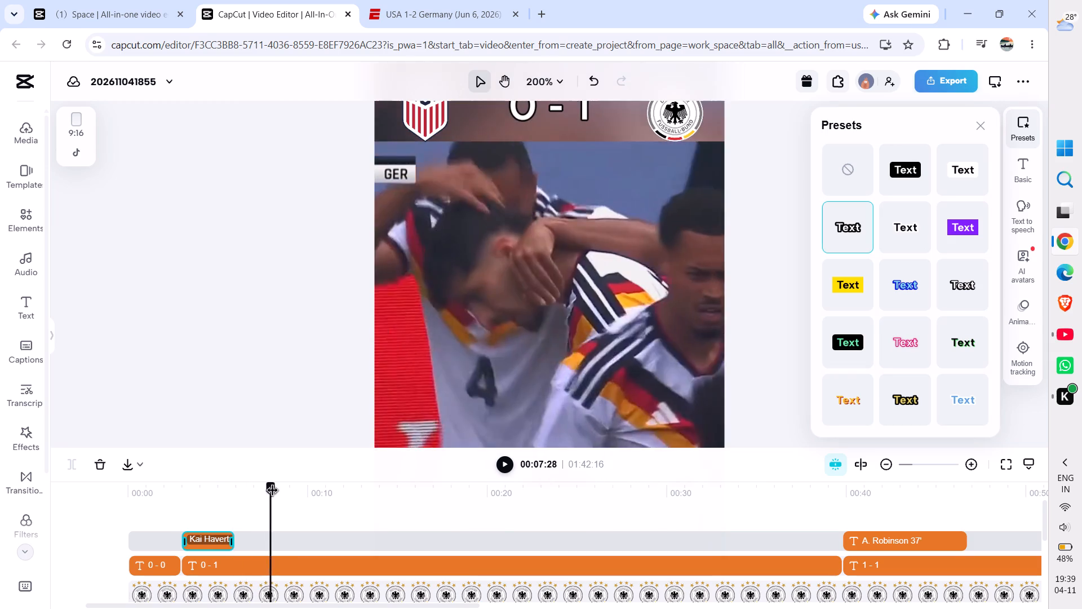
{"action": "left_click_drag", "start_coordinate": [273, 492], "coordinate": [288, 492]}
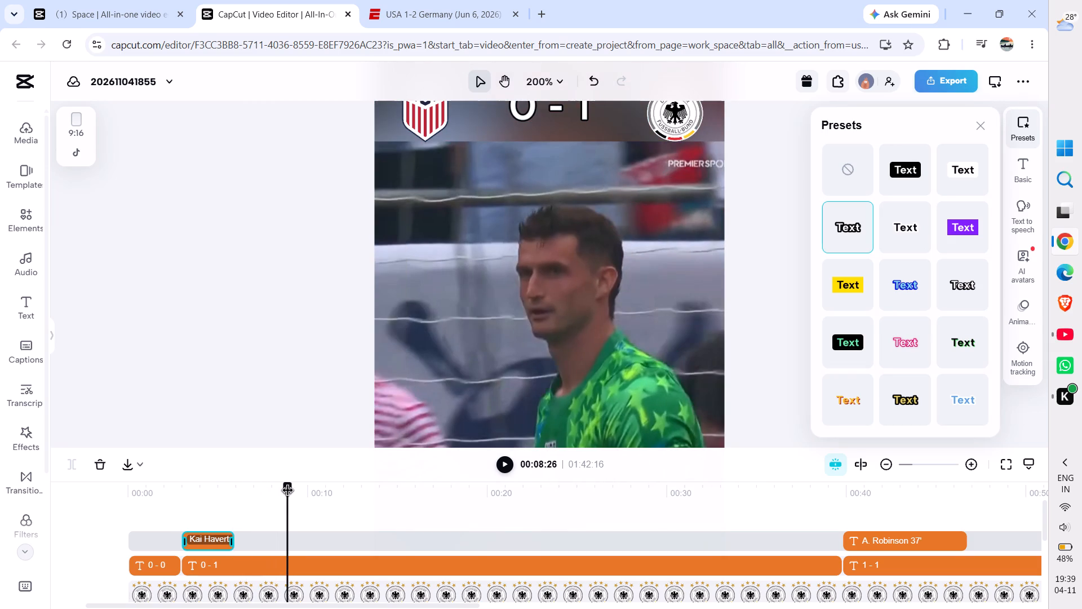
{"action": "left_click_drag", "start_coordinate": [288, 492], "coordinate": [314, 494]}
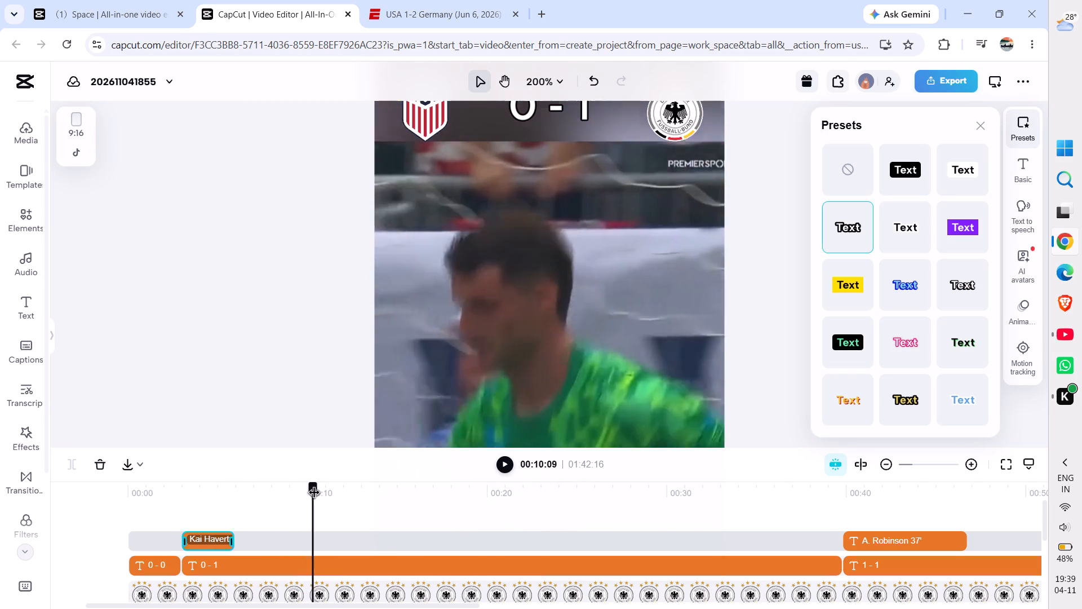
{"action": "left_click_drag", "start_coordinate": [314, 494], "coordinate": [314, 497]}
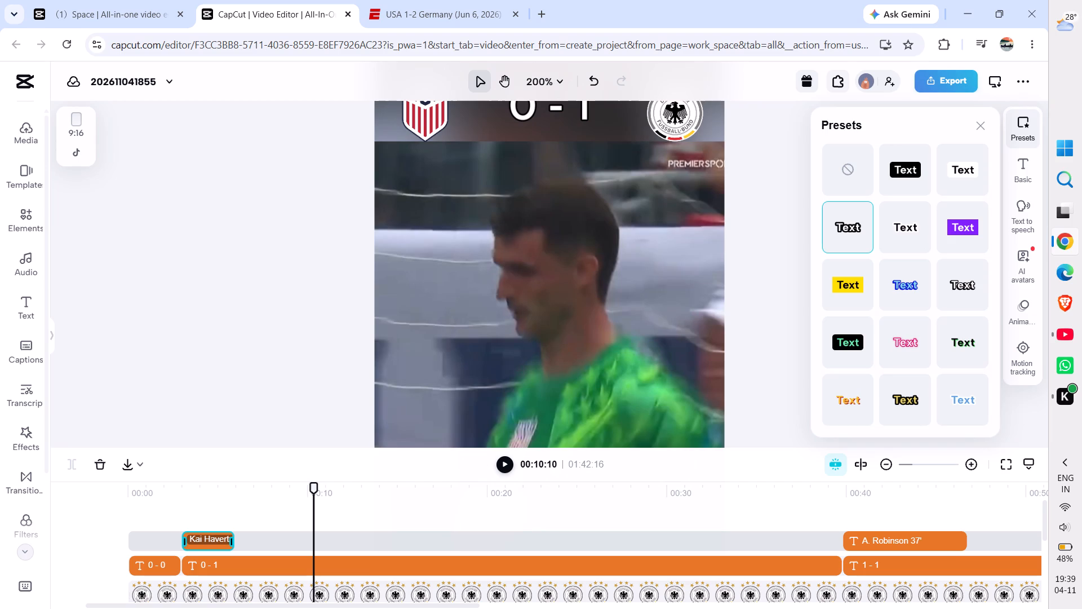
{"action": "left_click_drag", "start_coordinate": [230, 537], "coordinate": [309, 546]}
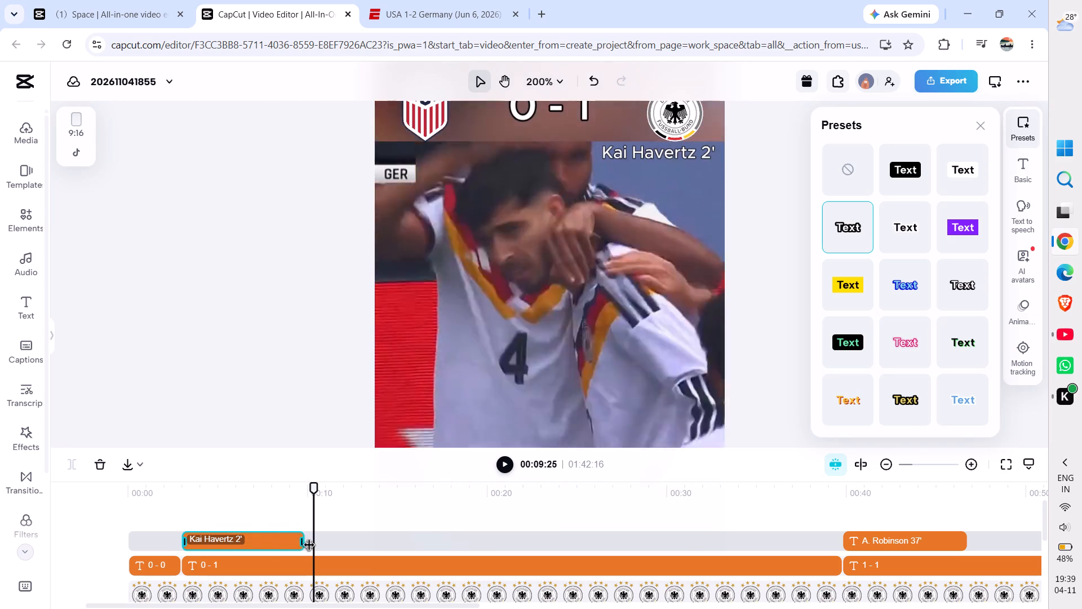
{"action": "left_click_drag", "start_coordinate": [309, 546], "coordinate": [313, 546]}
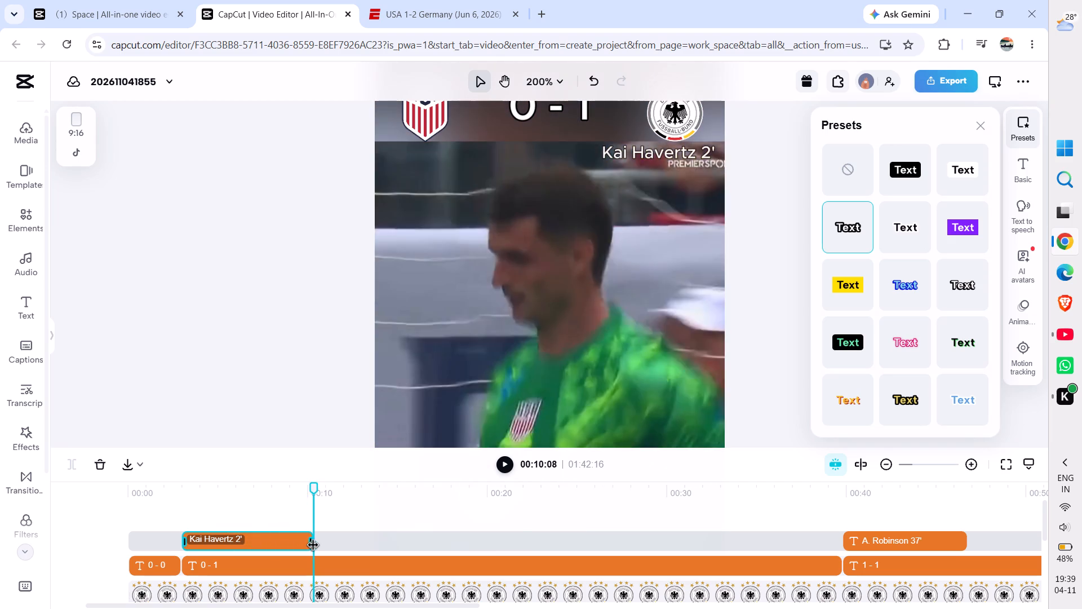
{"action": "left_click", "coordinate": [278, 407]}
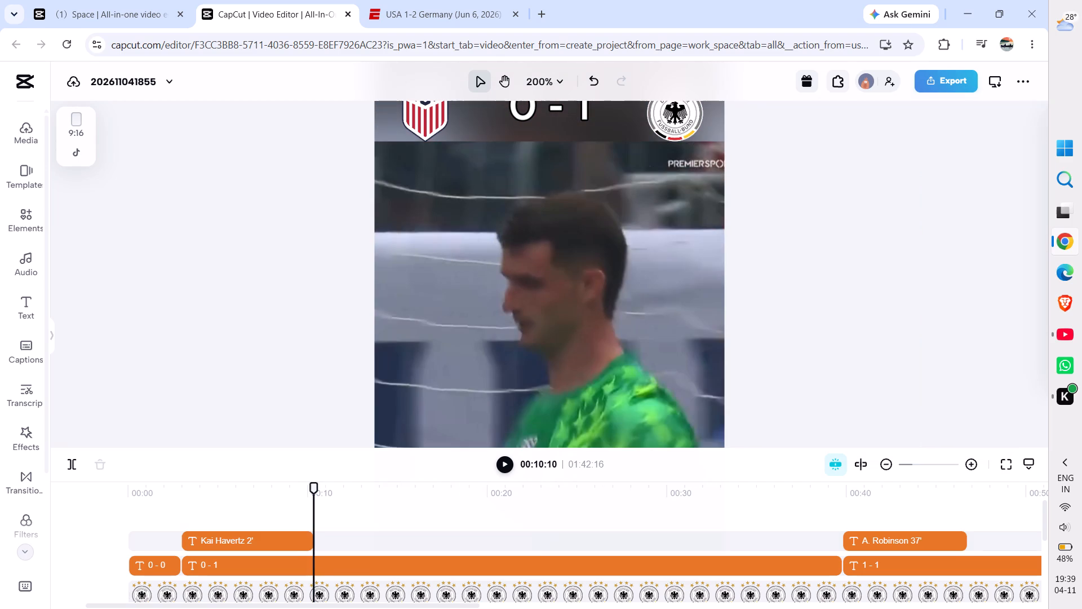
Play a short stretch after the Kai Havertz caption and unmute the main match footage track.
{"action": "key", "text": "space"}
{"action": "key", "text": "space"}
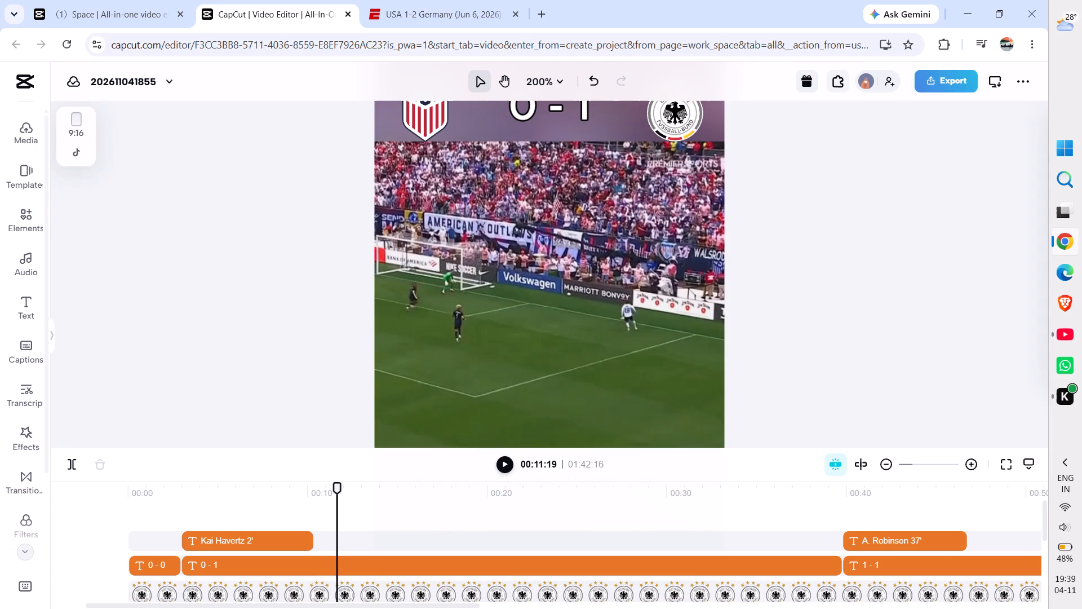
{"action": "key", "text": "shift+f"}
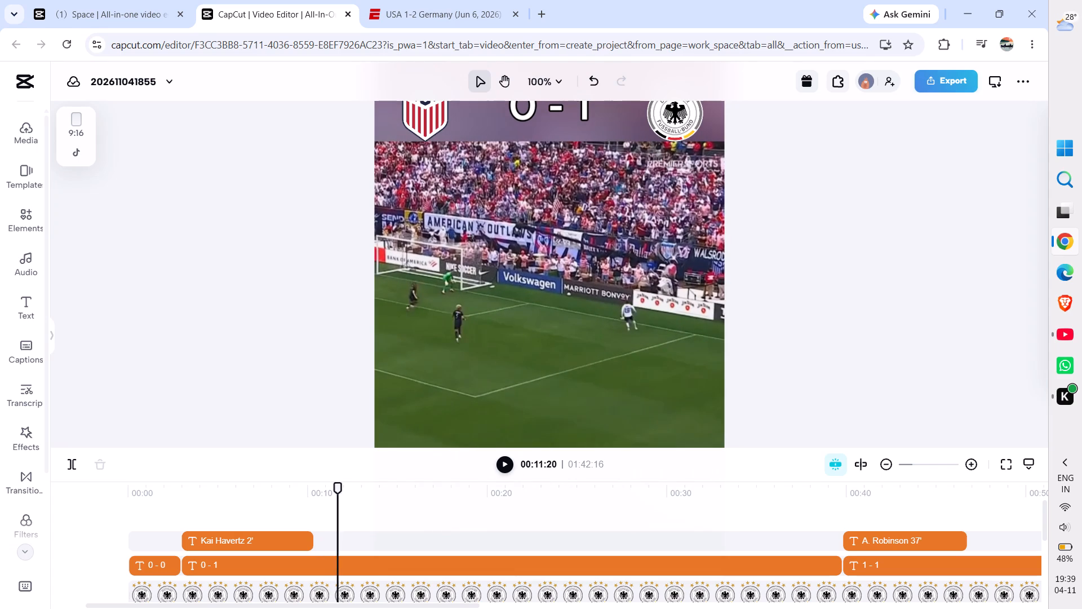
{"action": "scroll", "coordinate": [205, 577], "scroll_direction": "down", "scroll_amount": 3}
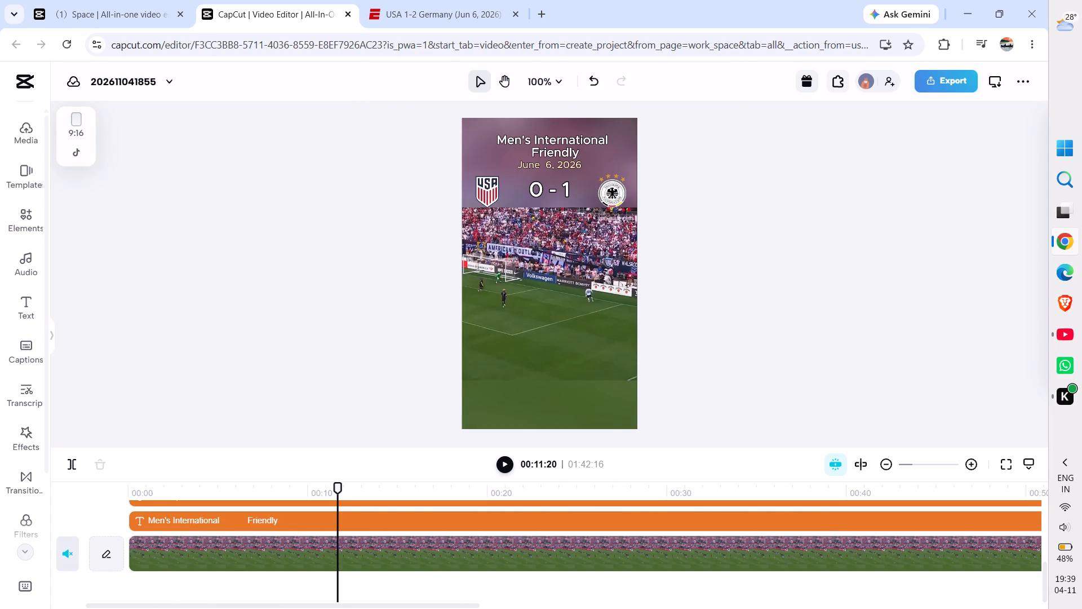
{"action": "left_click", "coordinate": [64, 554]}
{"action": "scroll", "coordinate": [392, 548], "scroll_direction": "up", "scroll_amount": 2}
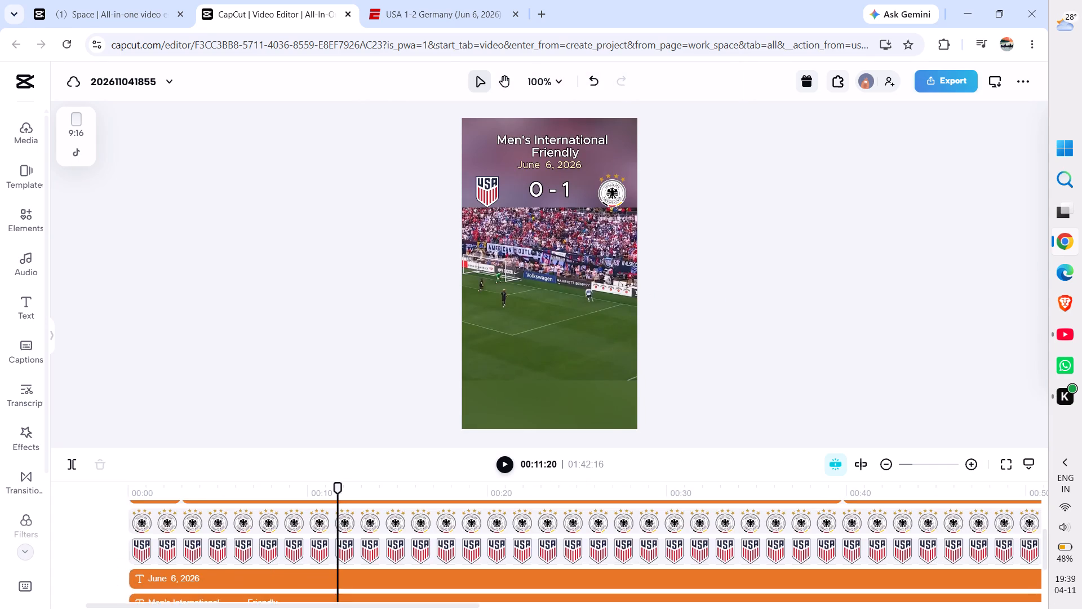
Export the finished video for download under the name "usa vs ger" as a 4k, high-quality, 30fps MP4.
{"action": "scroll", "coordinate": [392, 548], "scroll_direction": "up", "scroll_amount": 3}
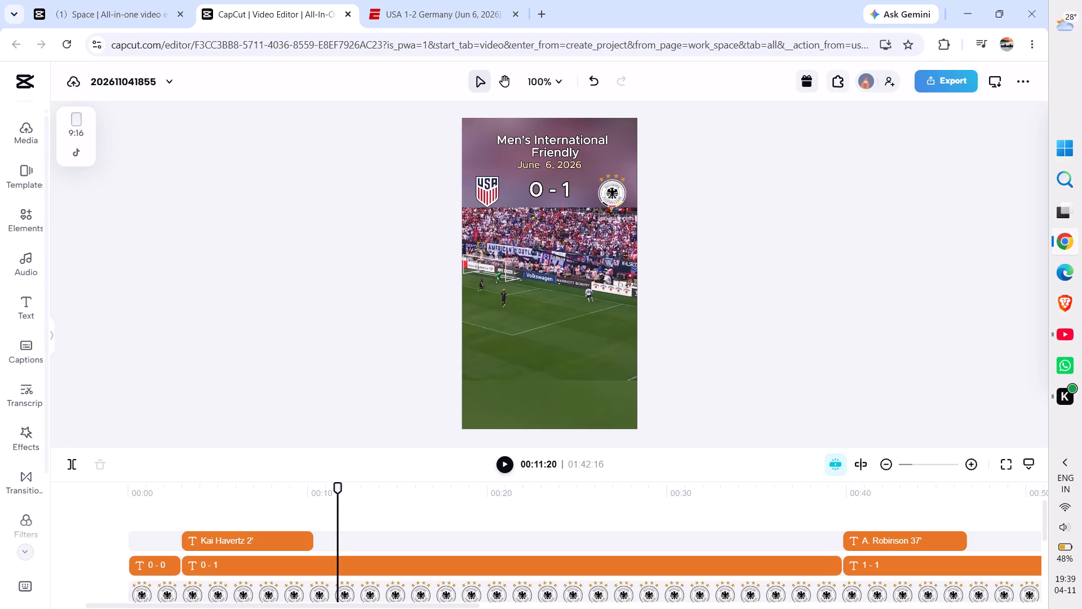
{"action": "left_click", "coordinate": [942, 70]}
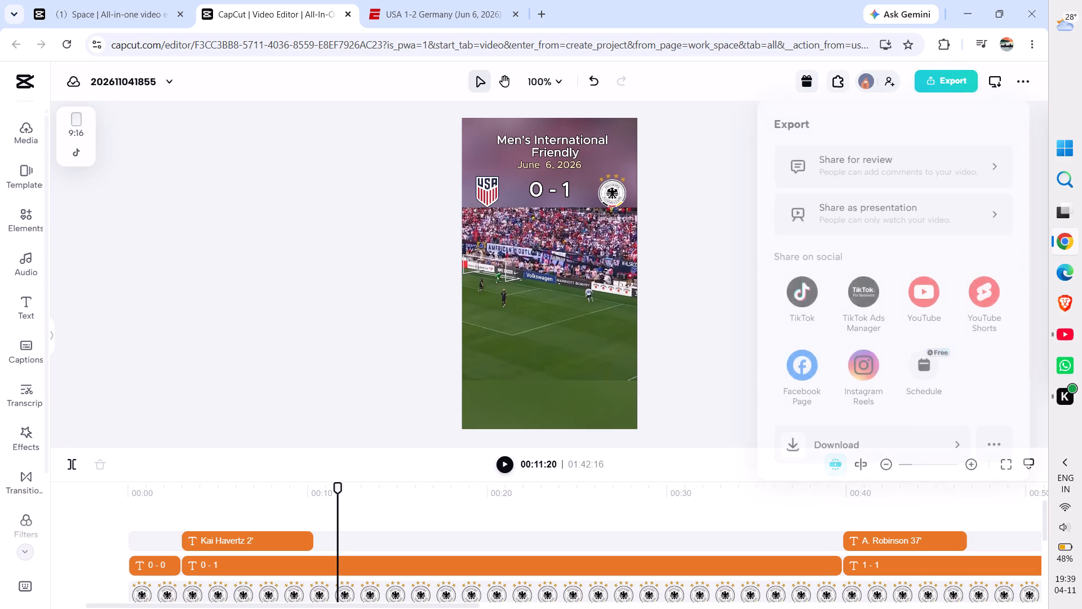
{"action": "left_click", "coordinate": [871, 442]}
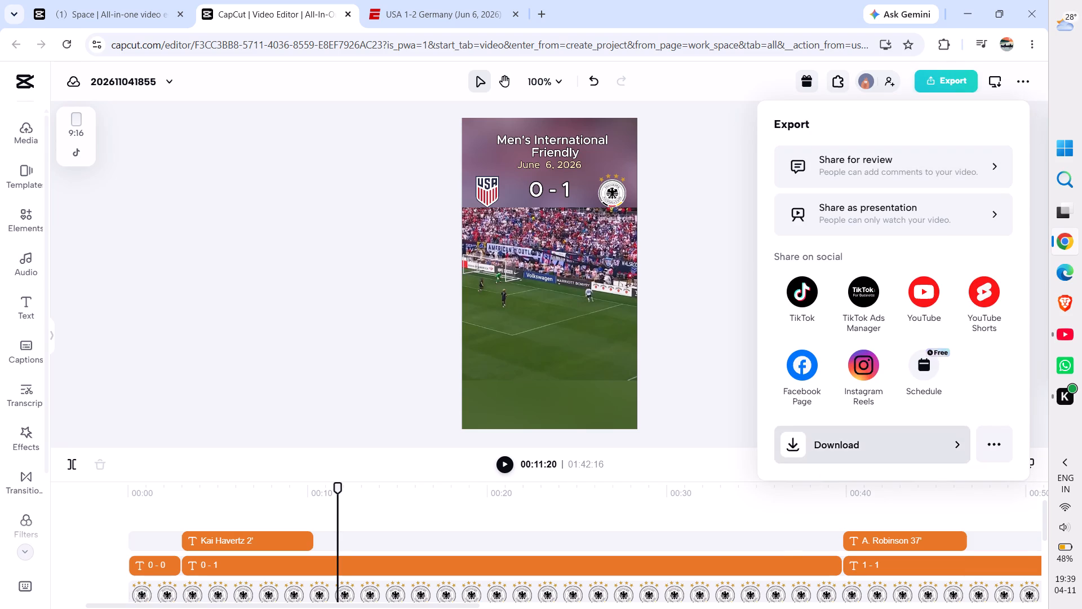
{"action": "left_click", "coordinate": [873, 276]}
{"action": "key", "text": "BackSpace"}
{"action": "key", "text": "BackSpace"}
{"action": "key", "text": "BackSpace"}
{"action": "key", "text": "BackSpace"}
{"action": "key", "text": "BackSpace"}
{"action": "key", "text": "BackSpace"}
{"action": "key", "text": "BackSpace"}
{"action": "key", "text": "BackSpace"}
{"action": "key", "text": "BackSpace"}
{"action": "key", "text": "BackSpace"}
{"action": "key", "text": "BackSpace"}
{"action": "key", "text": "BackSpace"}
{"action": "key", "text": "BackSpace"}
{"action": "key", "text": "BackSpace"}
{"action": "key", "text": "BackSpace"}
{"action": "key", "text": "BackSpace"}
{"action": "key", "text": "BackSpace"}
{"action": "key", "text": "BackSpace"}
{"action": "key", "text": "BackSpace"}
{"action": "key", "text": "BackSpace"}
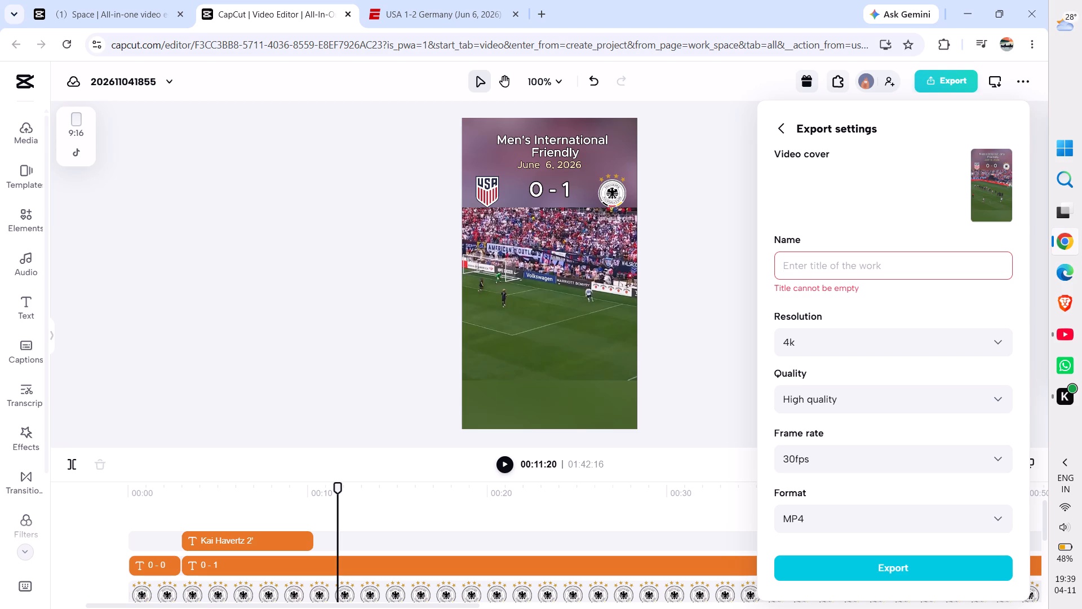
{"action": "key", "text": "u"}
{"action": "type", "text": "sa vs"}
{"action": "key", "text": "space"}
{"action": "type", "text": "ge"}
{"action": "key", "text": "r"}
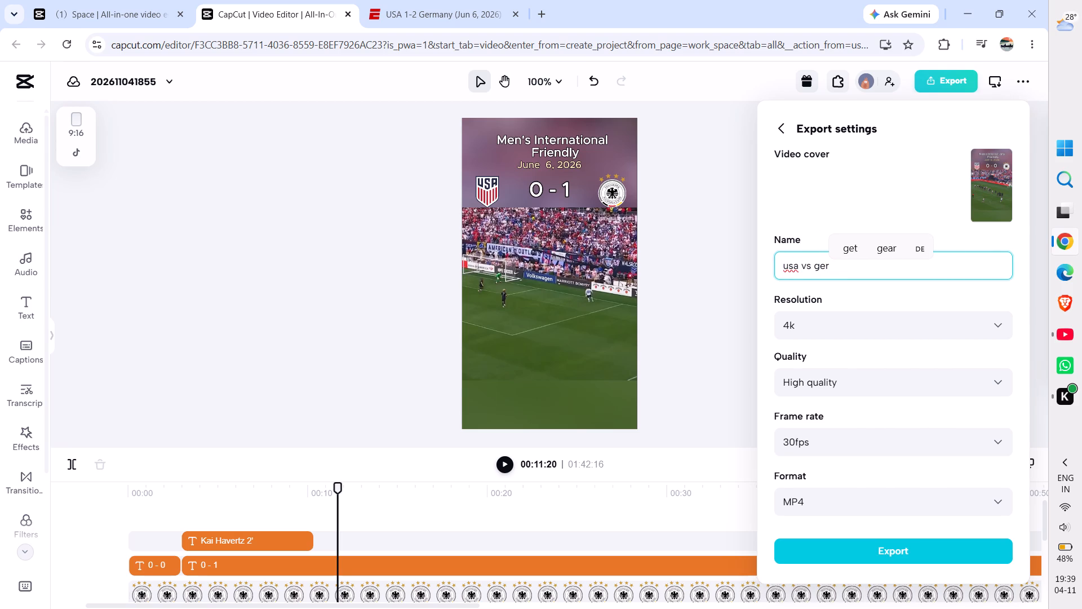
{"action": "left_click", "coordinate": [846, 557]}
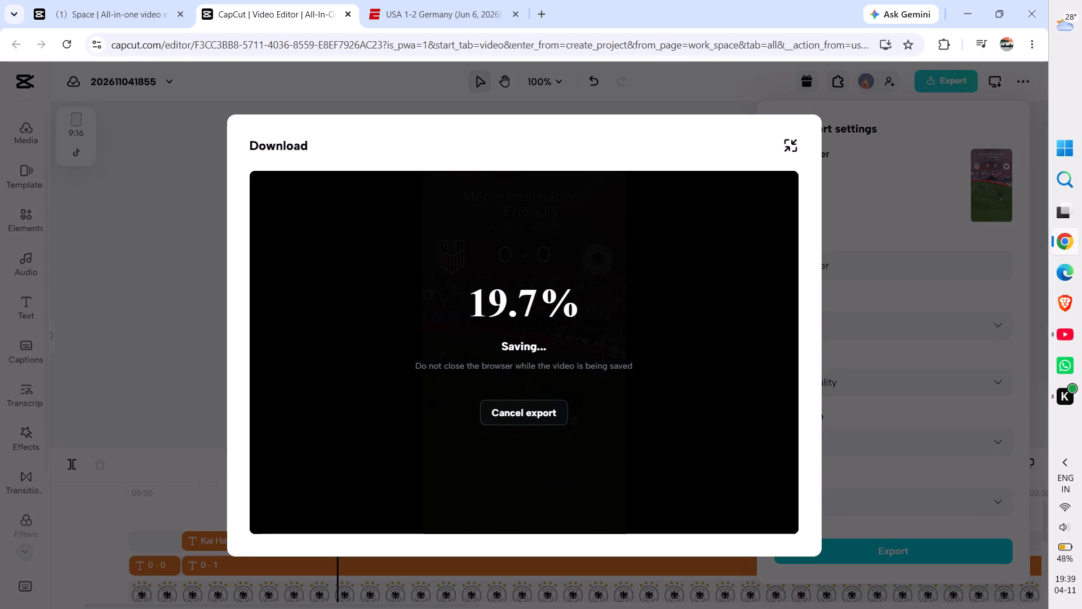
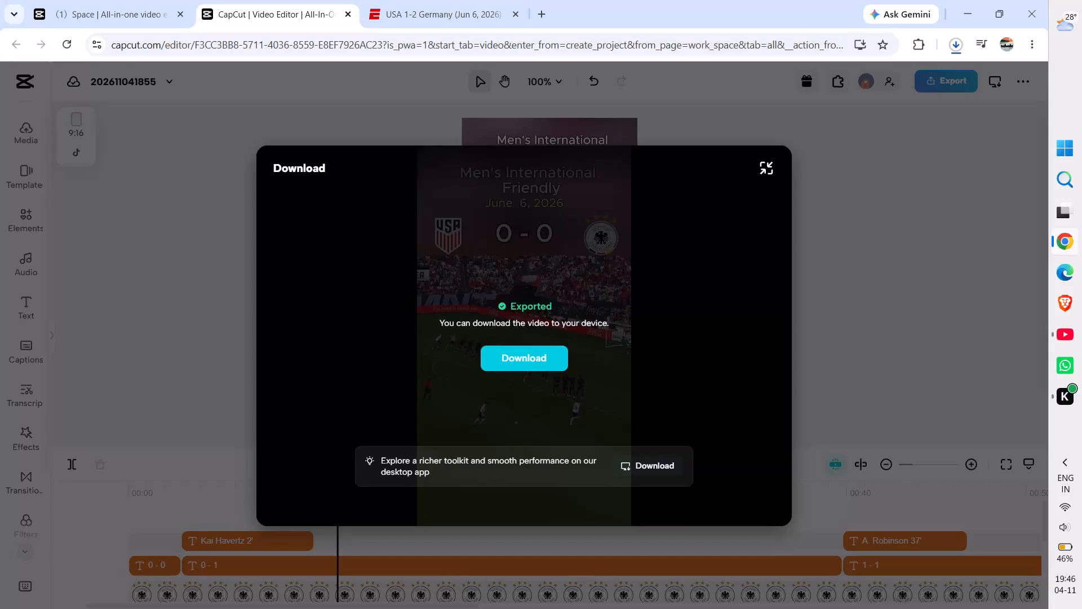
Check the download progress of the exported "usa vs ger" video in the browser's recent downloads.
{"action": "left_click", "coordinate": [959, 55]}
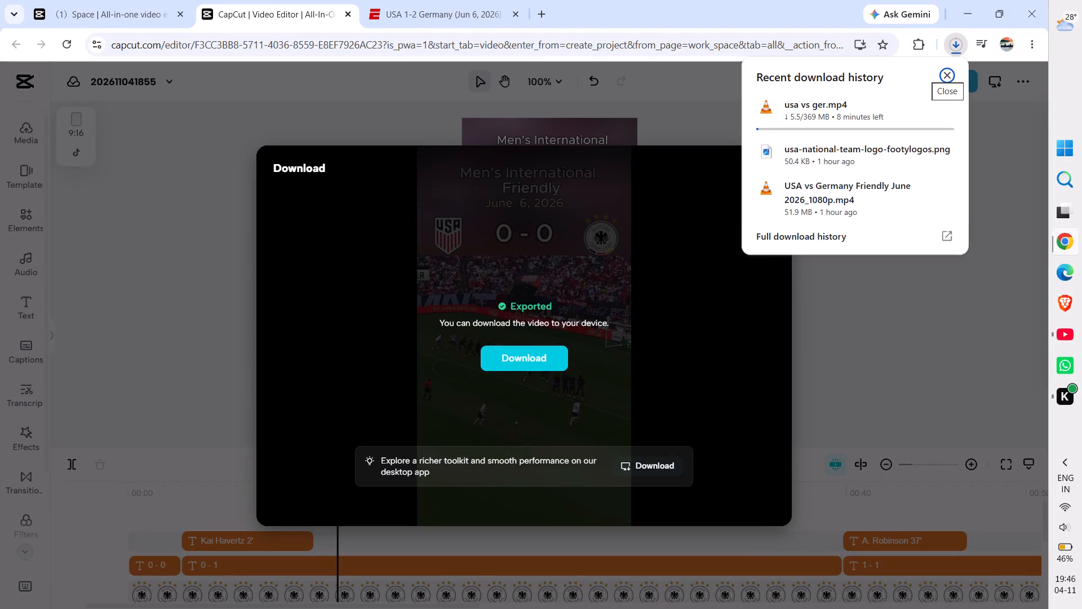
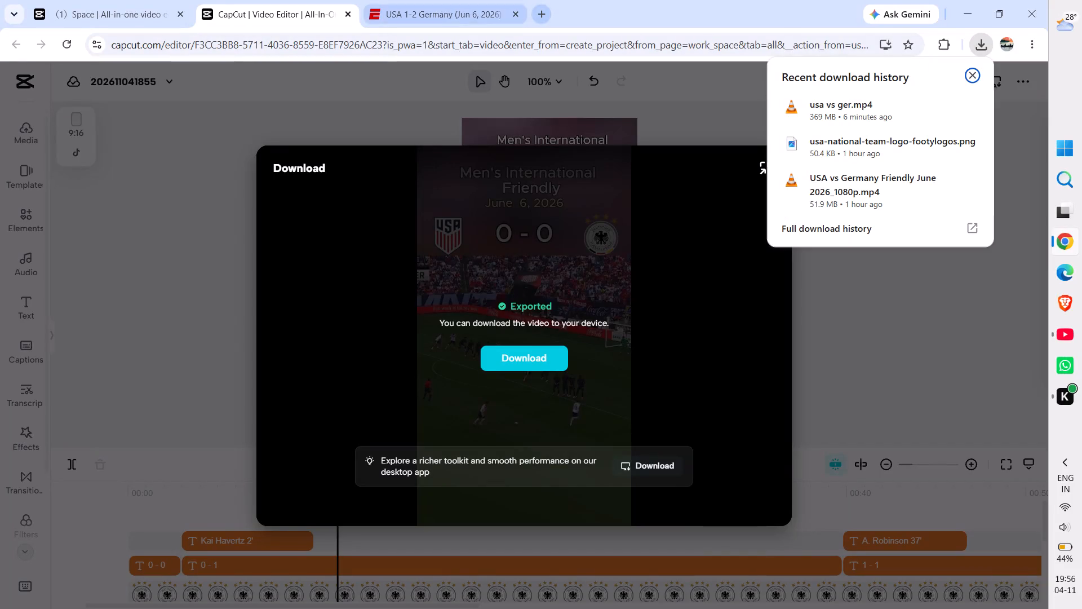
Close the CapCut space page and the CapCut video editor page, leaving only the ESPN match page open.
{"action": "left_click", "coordinate": [182, 16]}
{"action": "left_click", "coordinate": [182, 16]}
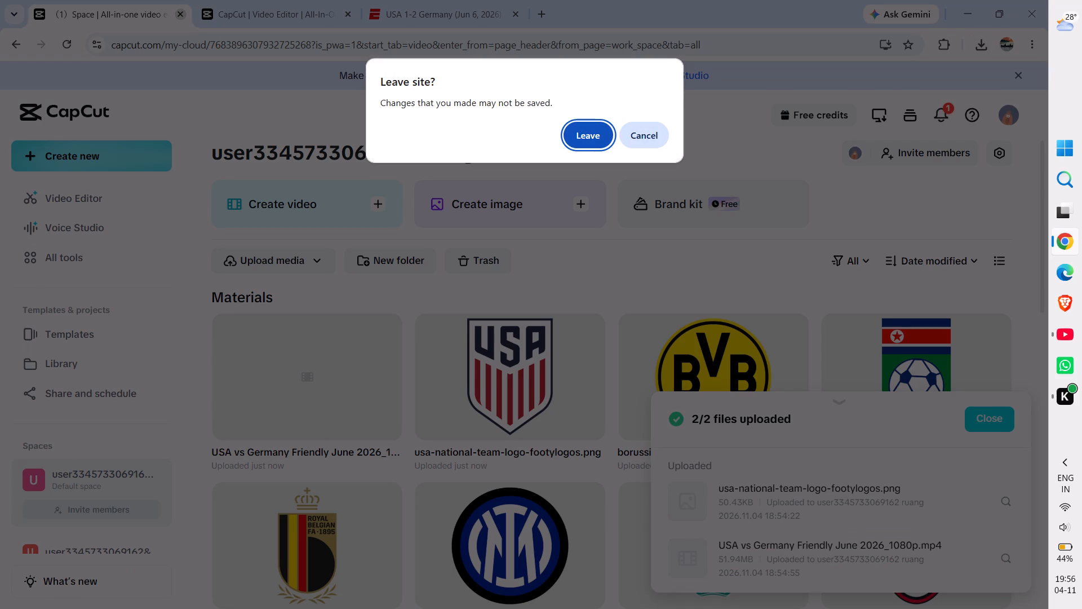
{"action": "left_click", "coordinate": [590, 138]}
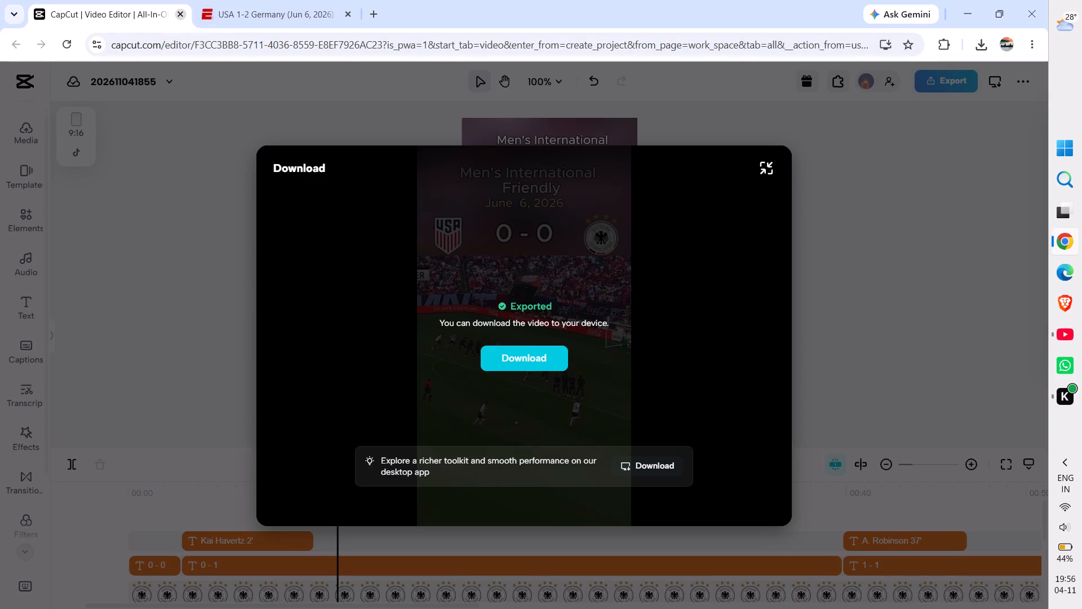
{"action": "left_click", "coordinate": [178, 10]}
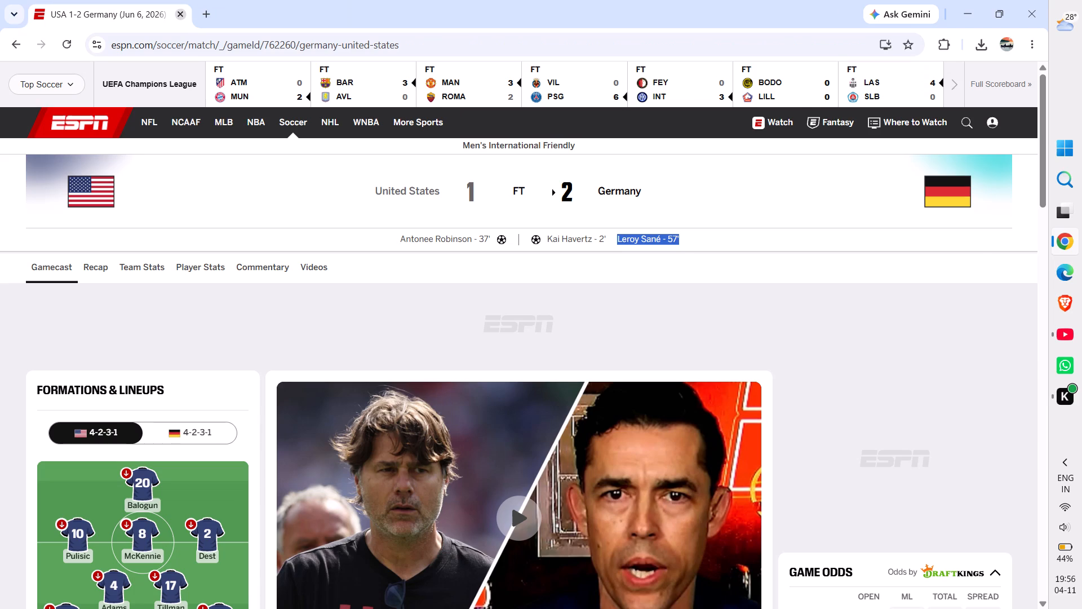